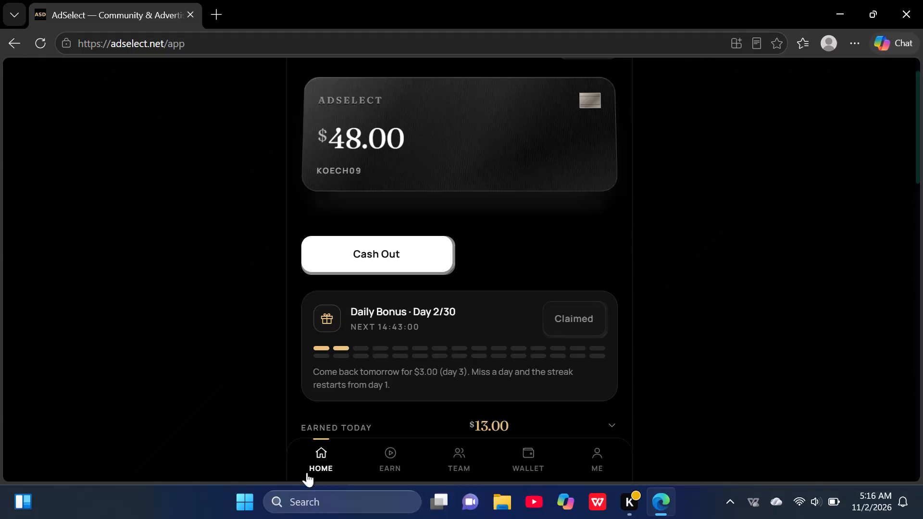
Find Google Chrome through the system search and launch it.
click(233, 504)
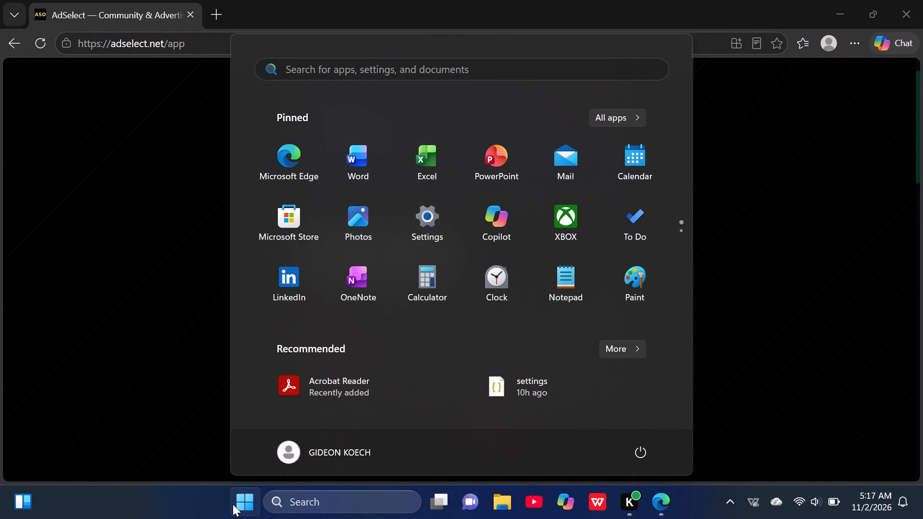
key(c)
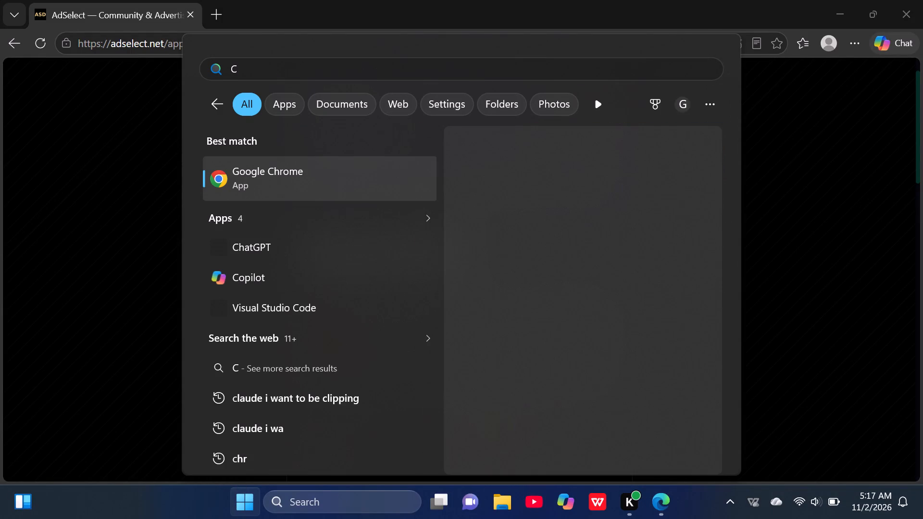
double_click(336, 172)
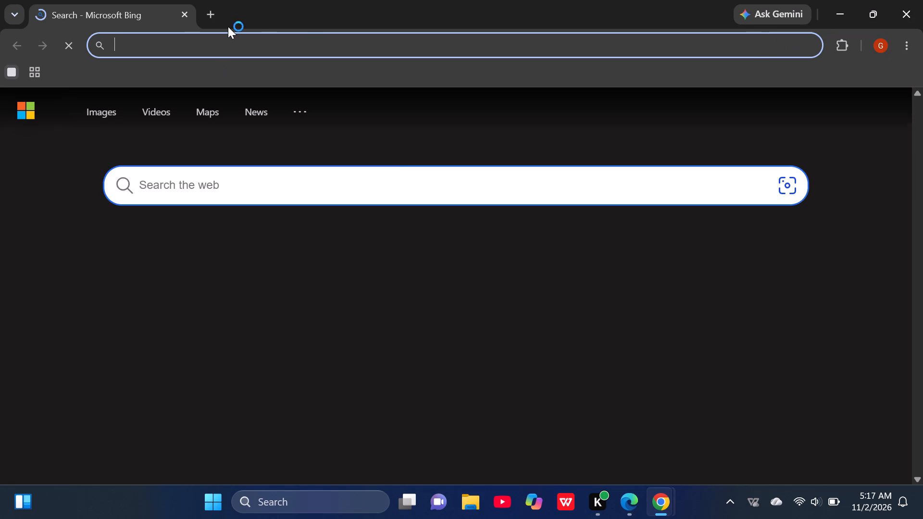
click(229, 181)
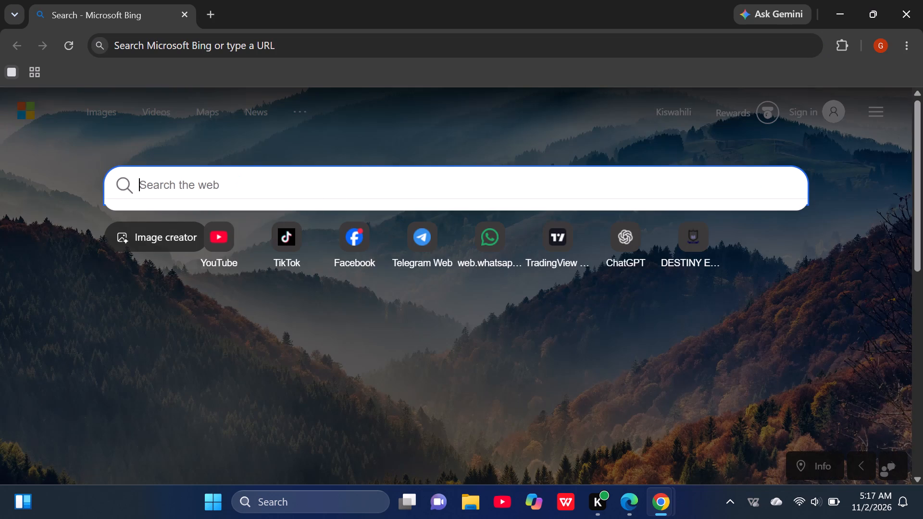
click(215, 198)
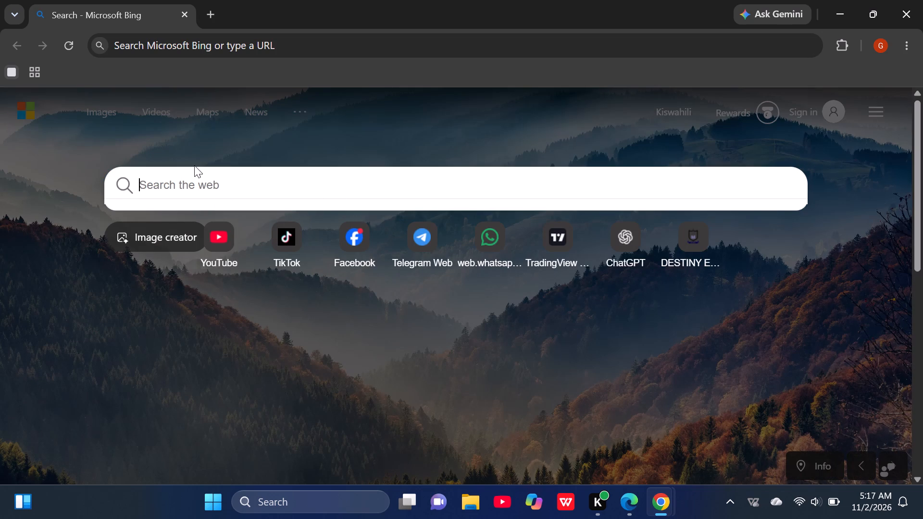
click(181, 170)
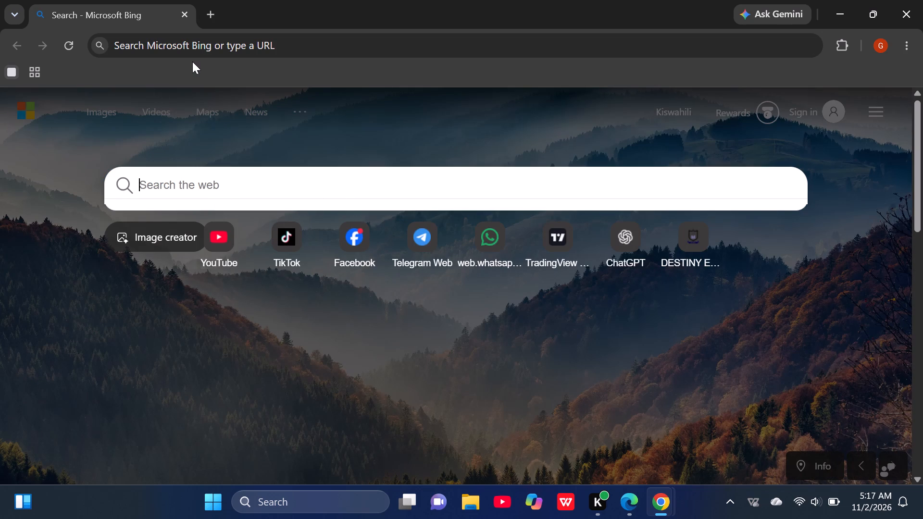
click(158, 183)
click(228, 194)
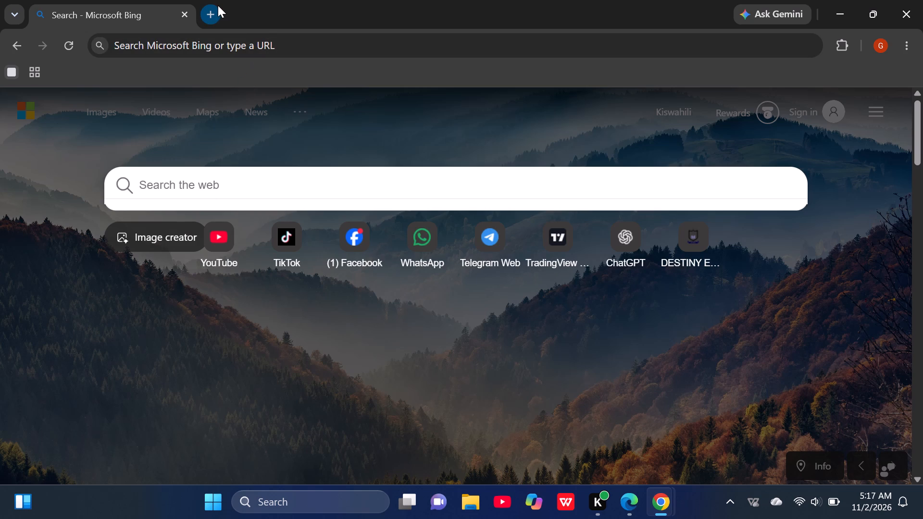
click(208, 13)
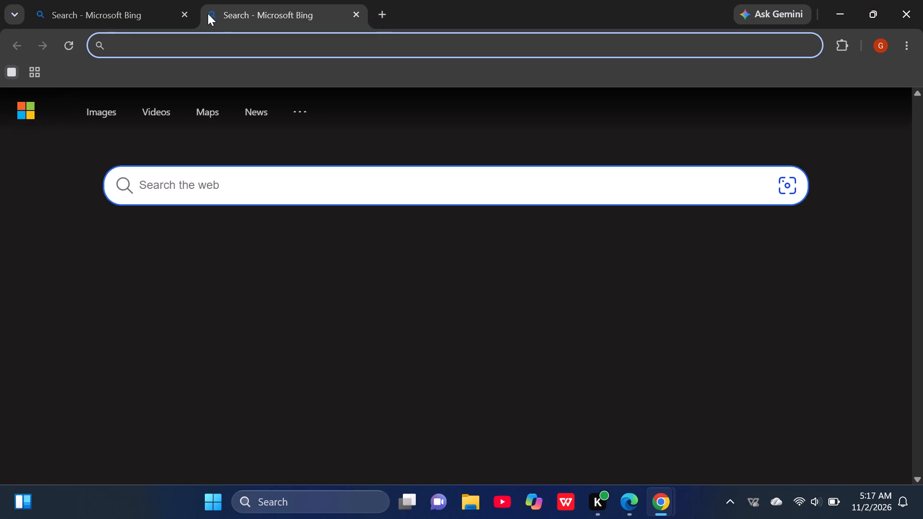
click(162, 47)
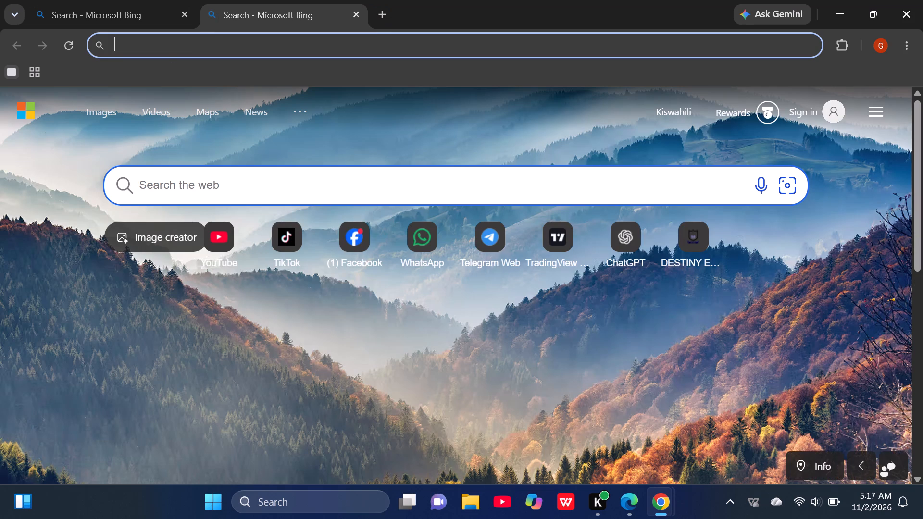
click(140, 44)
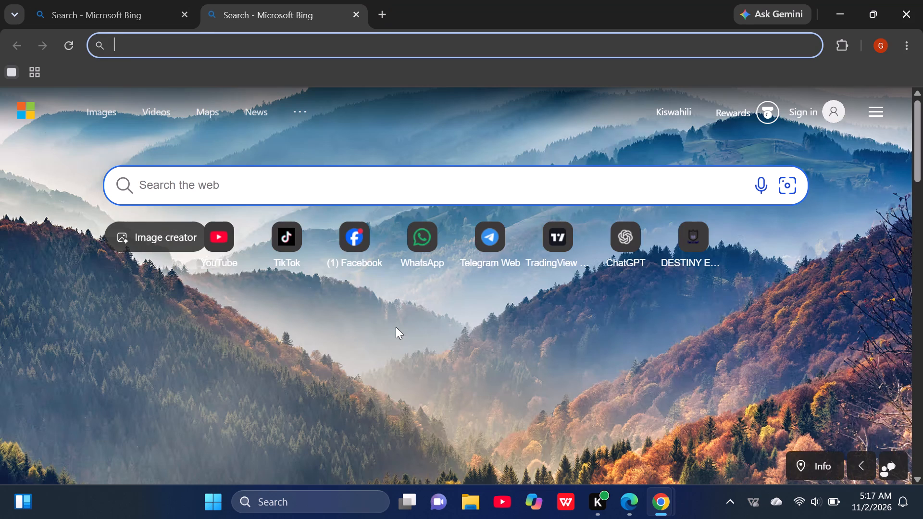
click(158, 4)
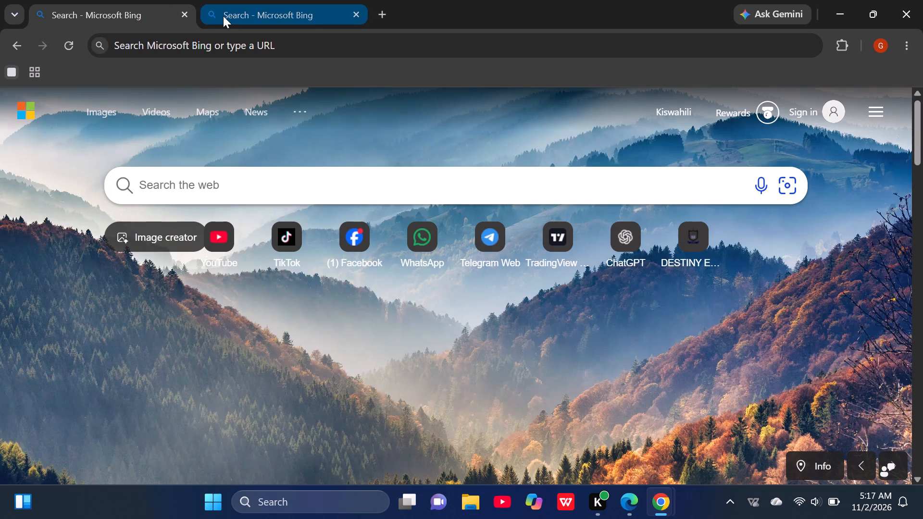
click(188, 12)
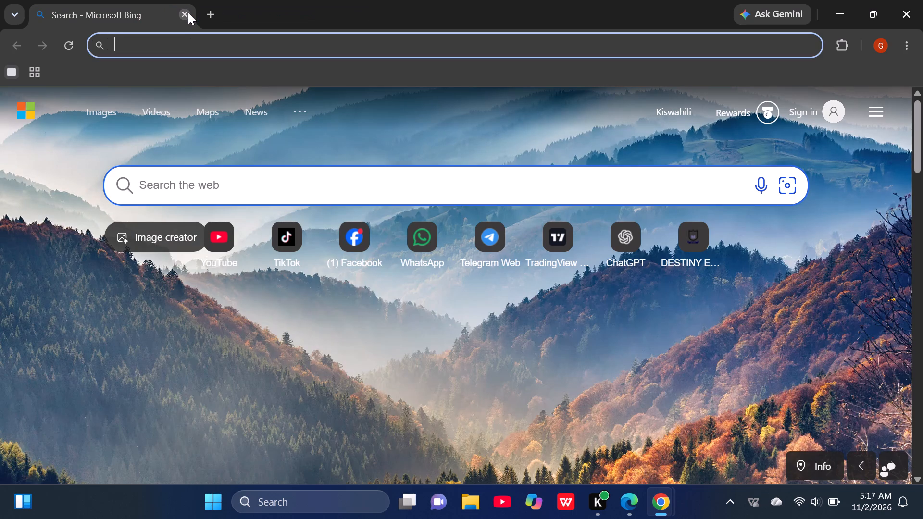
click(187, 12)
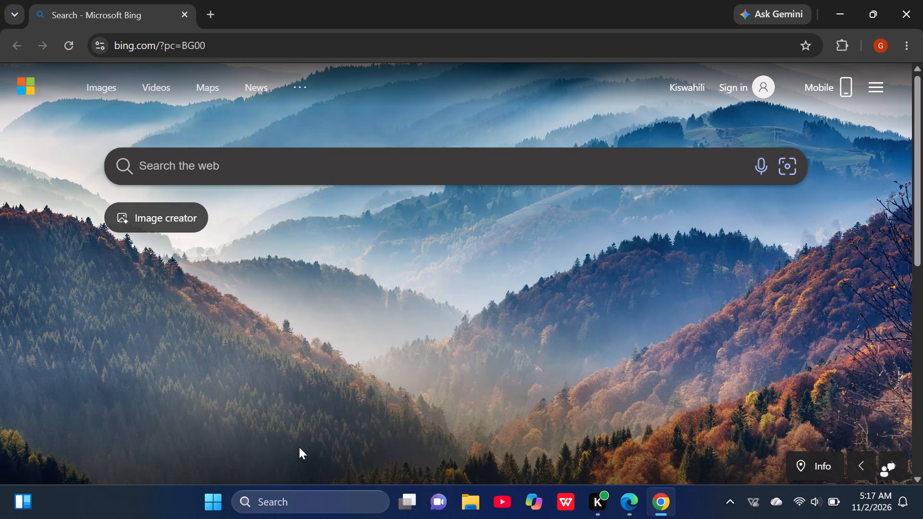
In Google Chrome, search the web for TradingView and open the result "Trade Your Way on TradingView with 100+ Trusted Brokers".
click(663, 518)
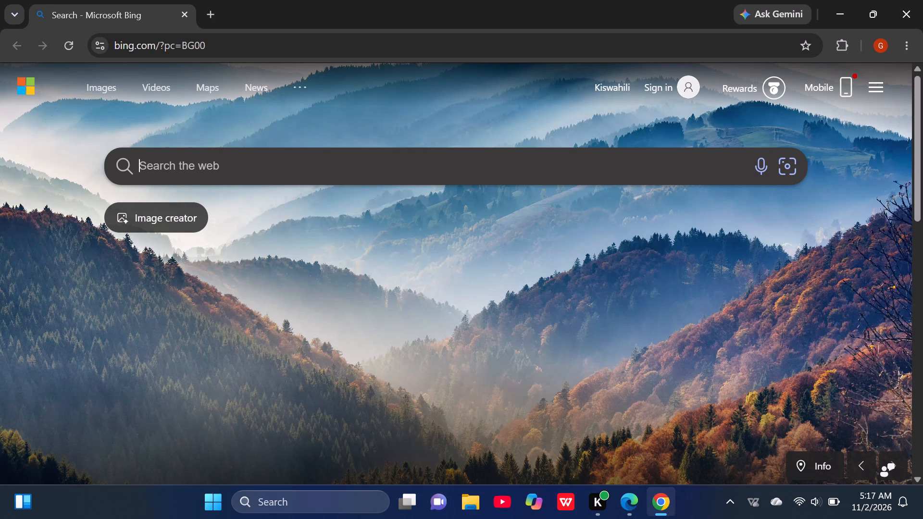
click(666, 501)
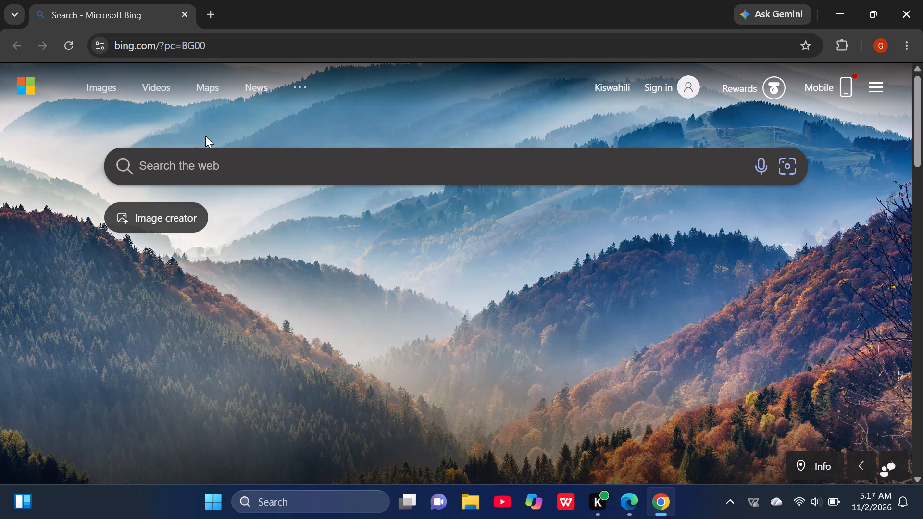
click(175, 164)
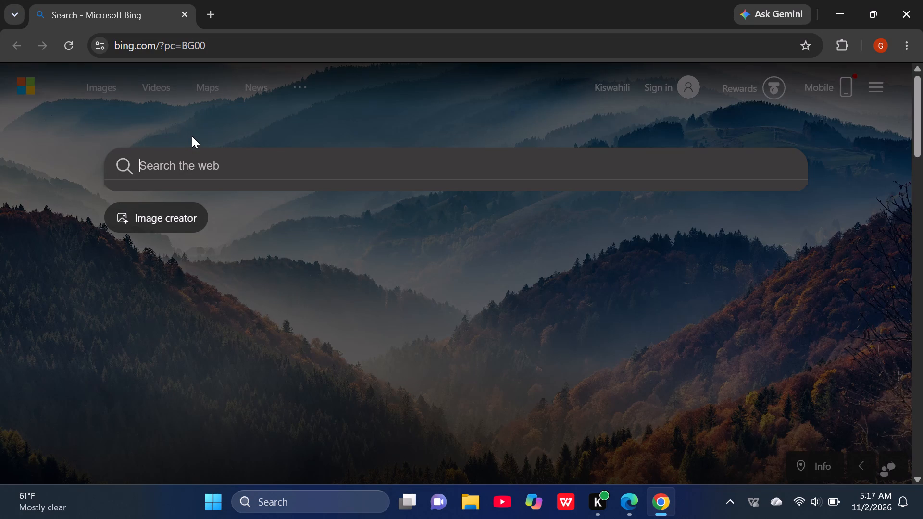
key(t)
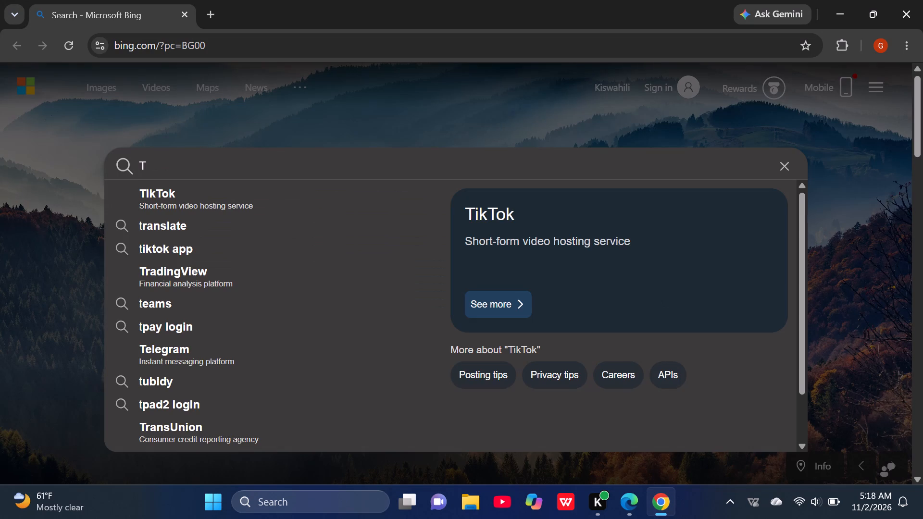
key(r)
key(a)
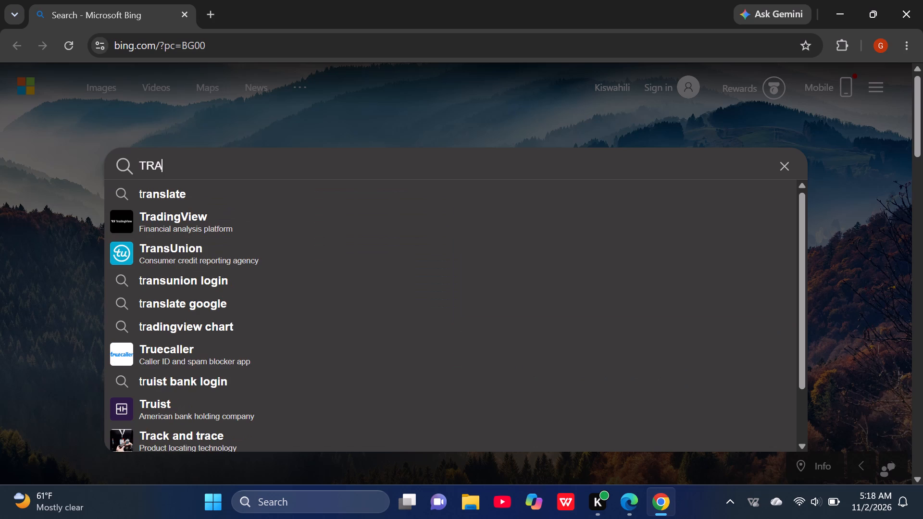
click(201, 217)
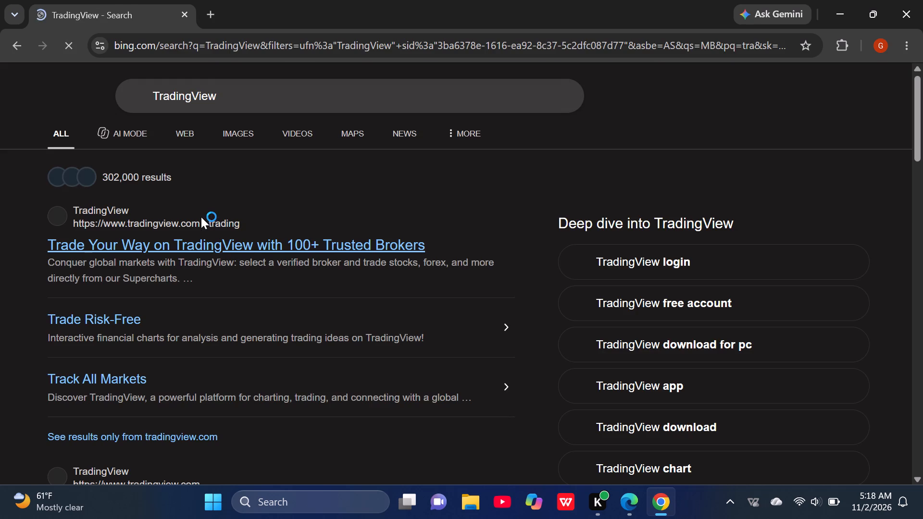
click(201, 245)
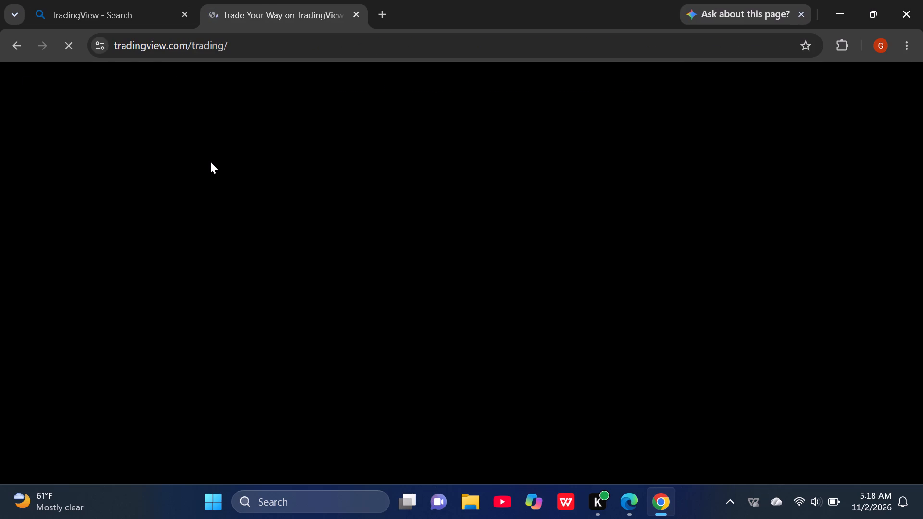
Look through the TradingView trading landing page, from the welcome banner to the feature sections further down.
scroll(297, 230, down, 1)
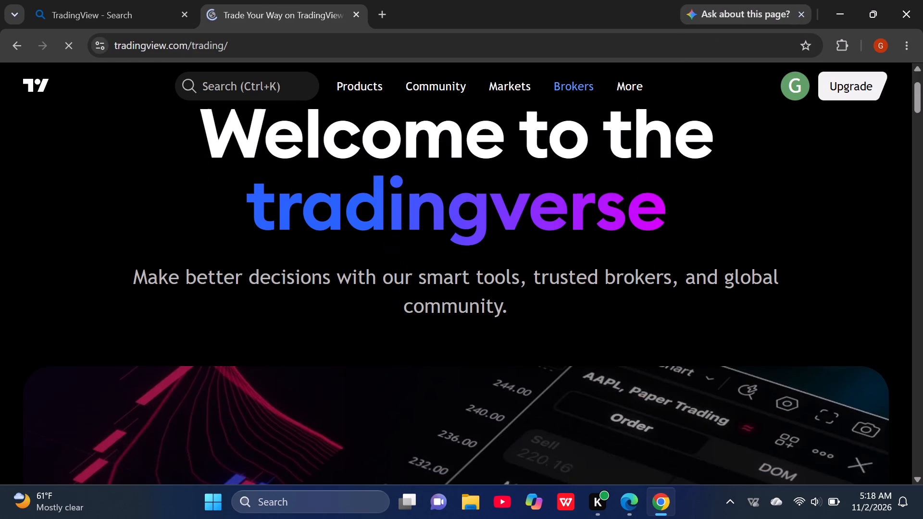
scroll(297, 230, down, 4)
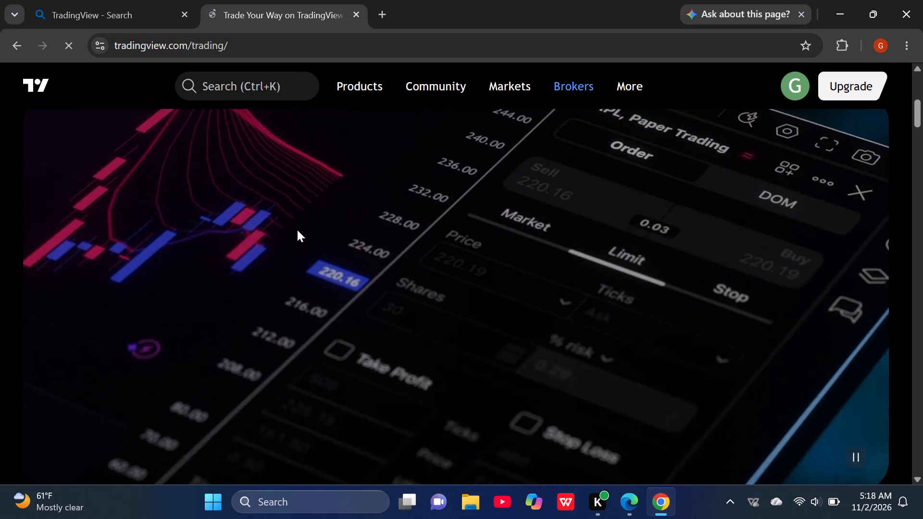
scroll(297, 230, down, 3)
scroll(297, 230, up, 4)
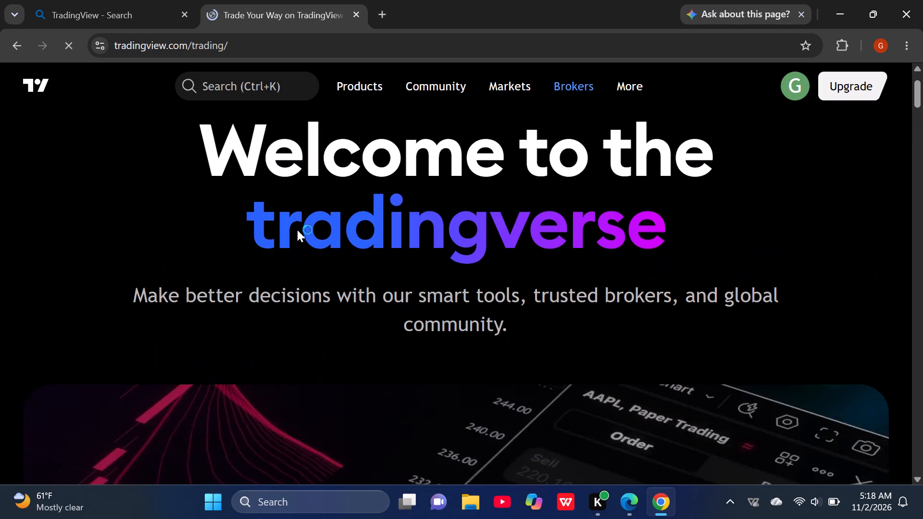
scroll(359, 256, down, 3)
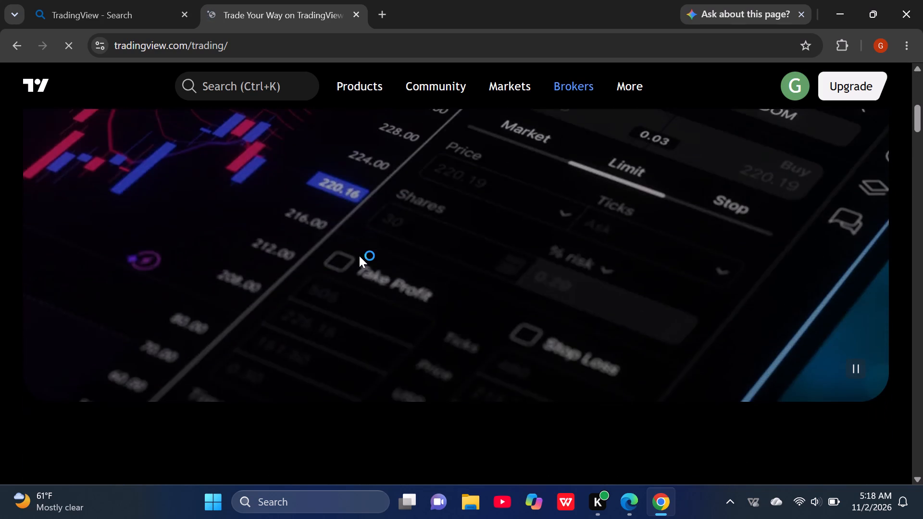
scroll(359, 256, down, 7)
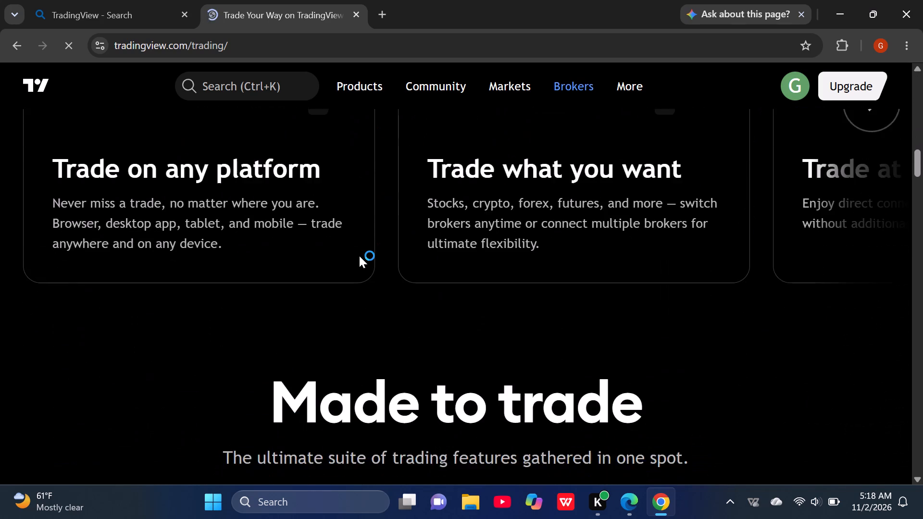
scroll(359, 256, down, 5)
scroll(359, 256, up, 5)
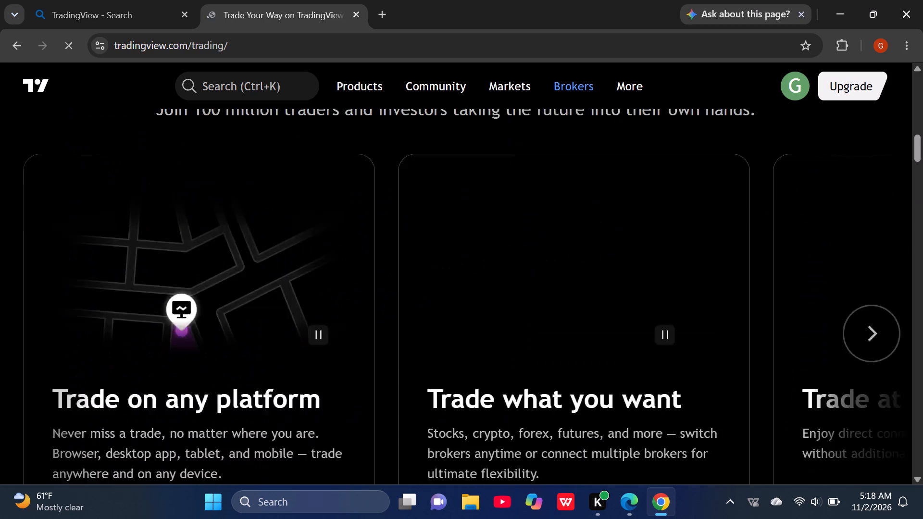
scroll(359, 256, up, 5)
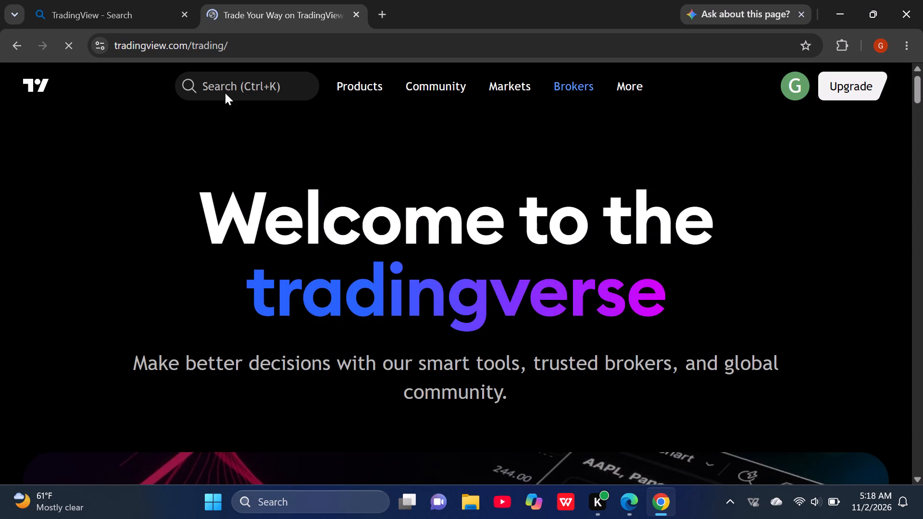
Use the site's symbol search to open the Pepperstone XAUUSD (Gold vs US Dollar) chart, closing the leftover web search tab.
click(213, 75)
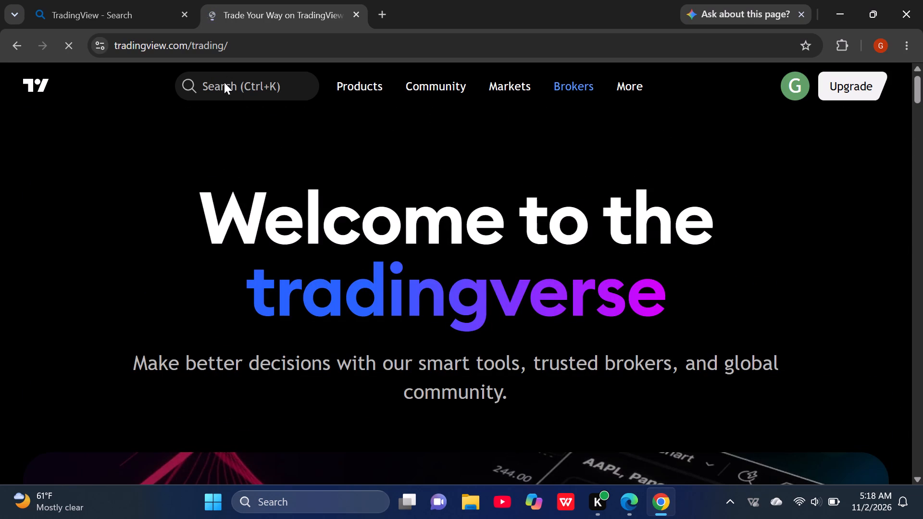
click(223, 82)
click(187, 76)
click(199, 92)
click(184, 13)
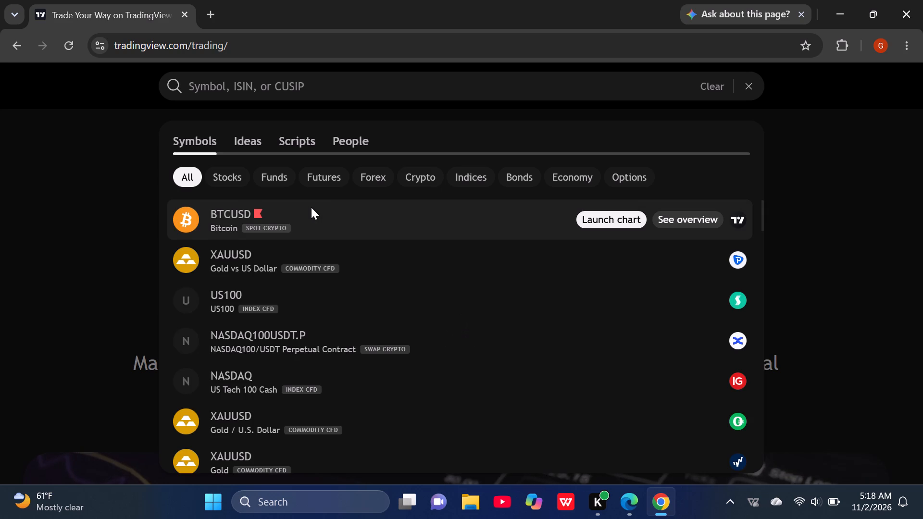
double_click(328, 259)
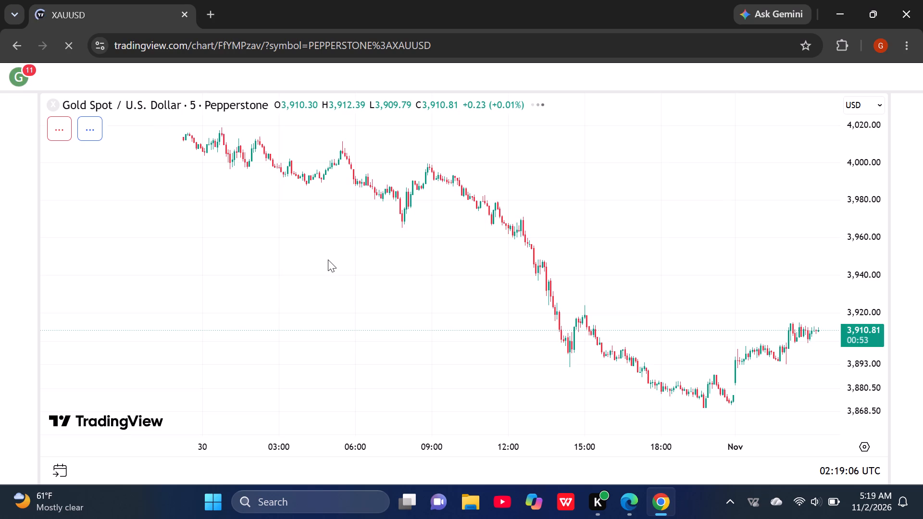
Draw a nearly horizontal trend line from the 30 Oct afternoon swing low at about 3,891.46 to about 3,892.10 at 16:55.
scroll(580, 234, left, 2)
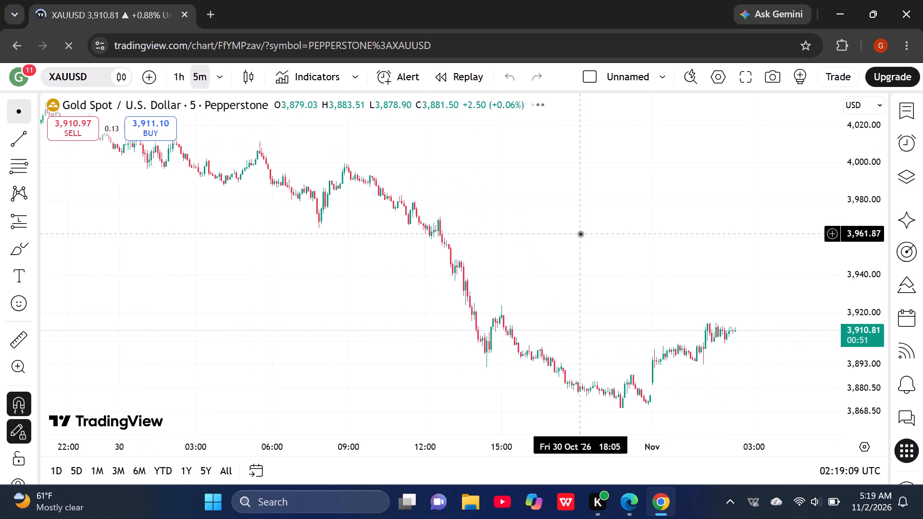
scroll(580, 234, left, 1)
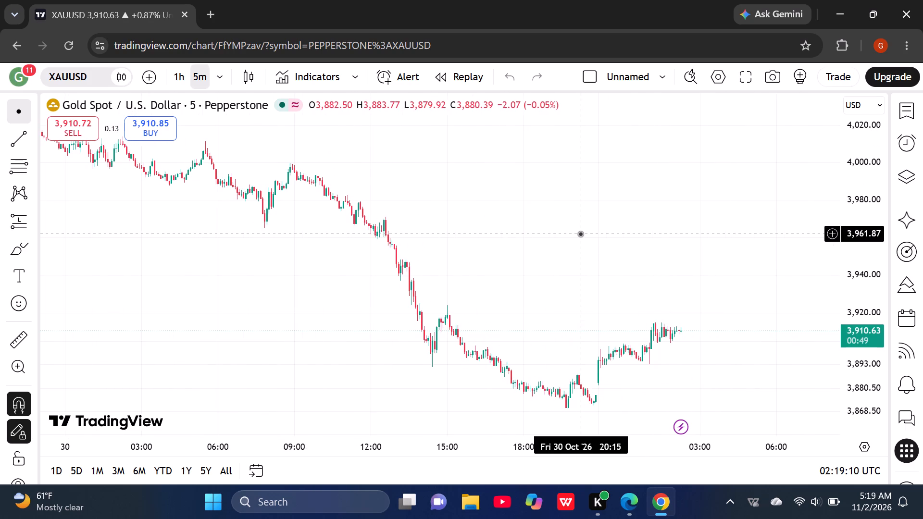
scroll(580, 234, left, 2)
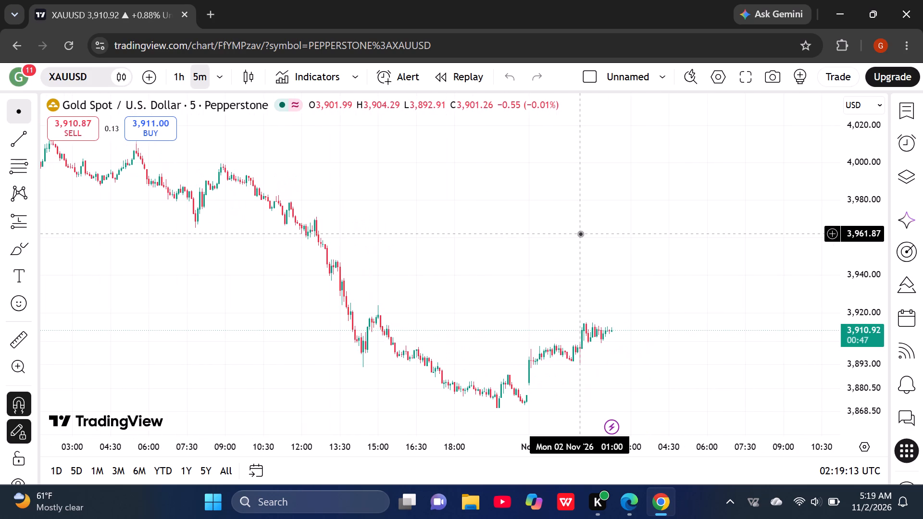
scroll(580, 234, left, 2)
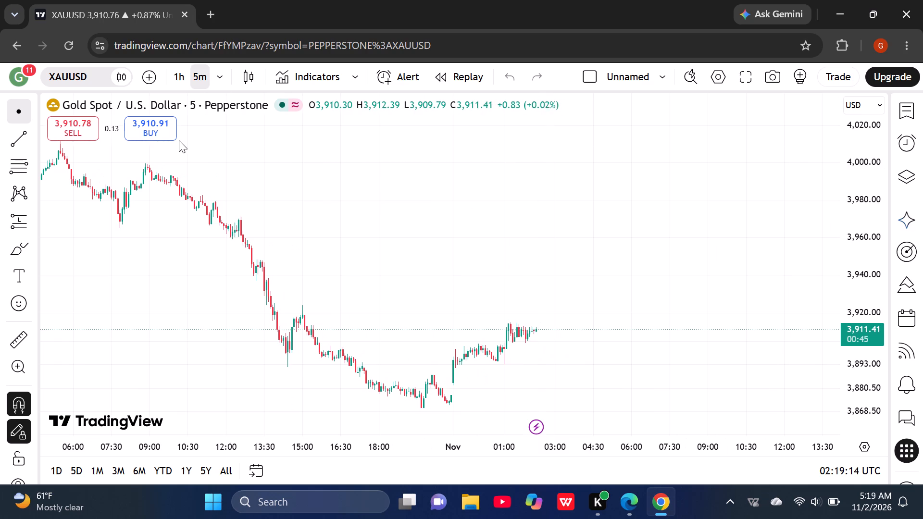
click(22, 134)
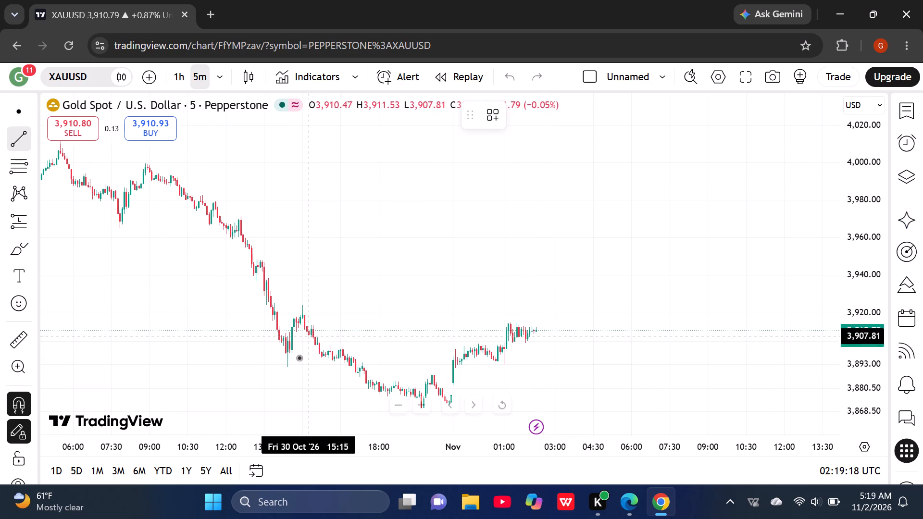
click(287, 370)
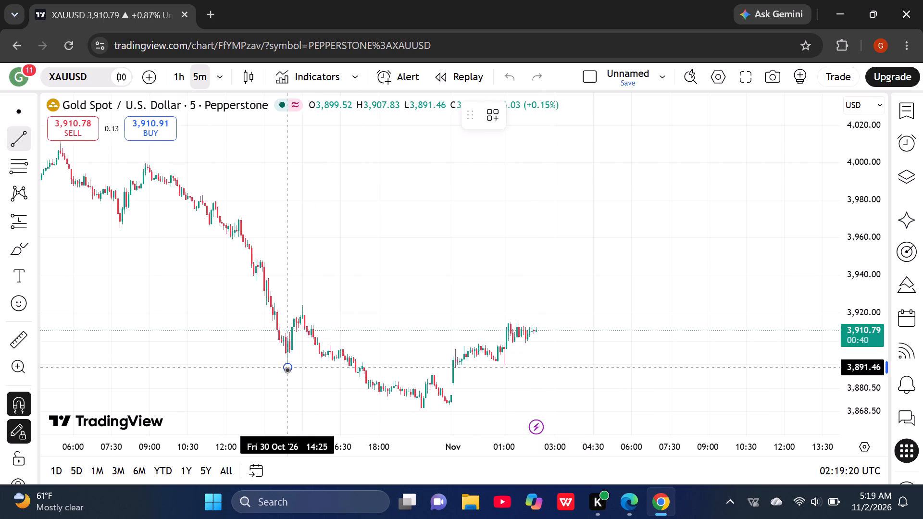
click(352, 368)
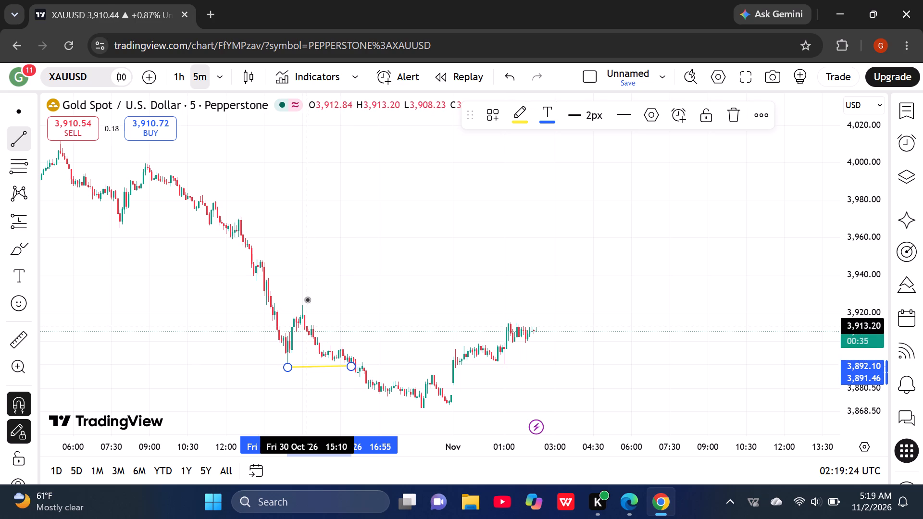
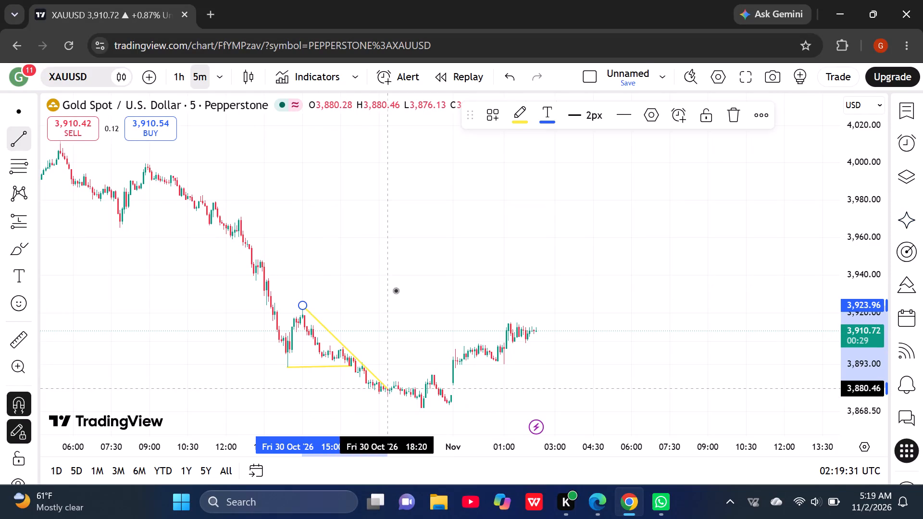
Finish a nearly horizontal trend line at about 3,924, from the 30 Oct 15:00 swing high to 02:40 on 2 Nov.
click(547, 306)
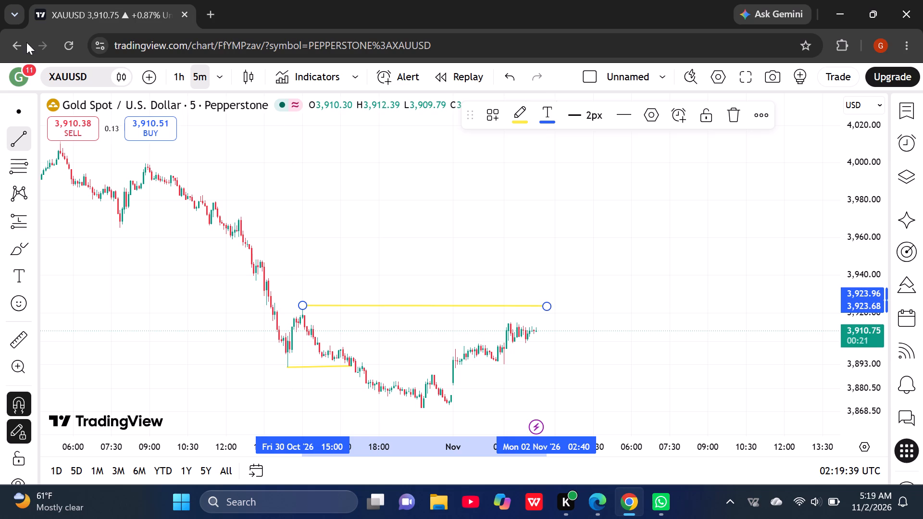
click(5, 108)
click(175, 181)
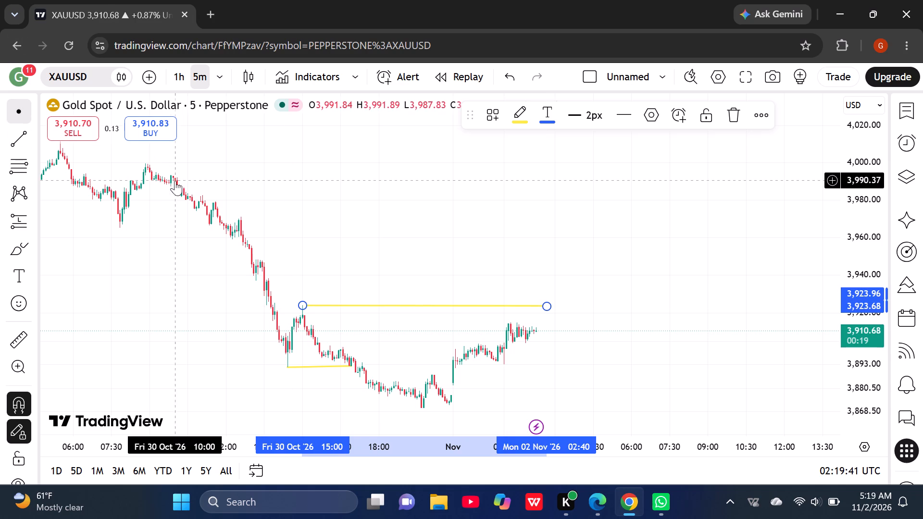
Add a horizontal line at 3,887.55, on the small swing high of 30 Oct 20:05.
scroll(292, 203, down, 1)
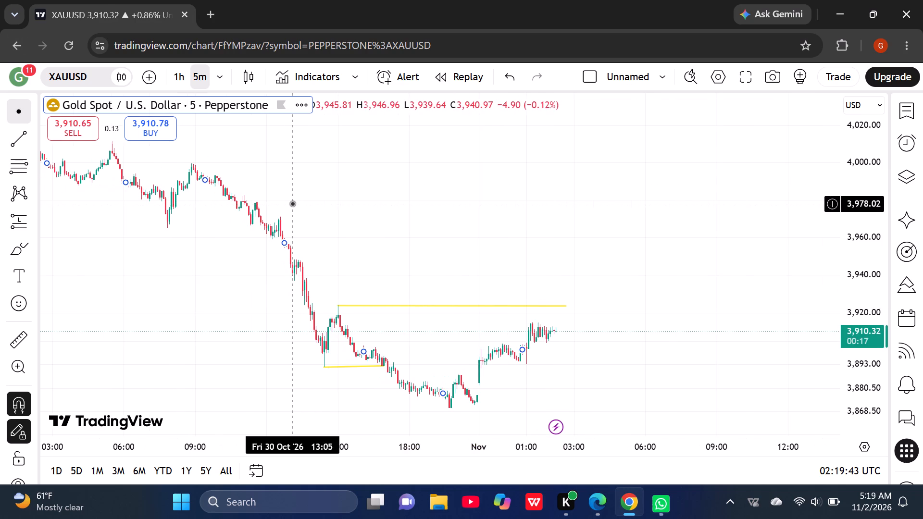
scroll(292, 203, down, 1)
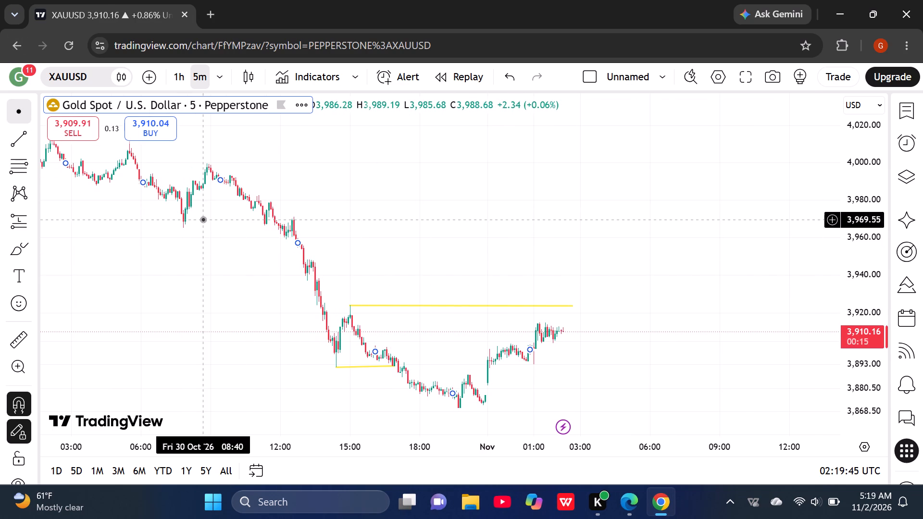
click(33, 136)
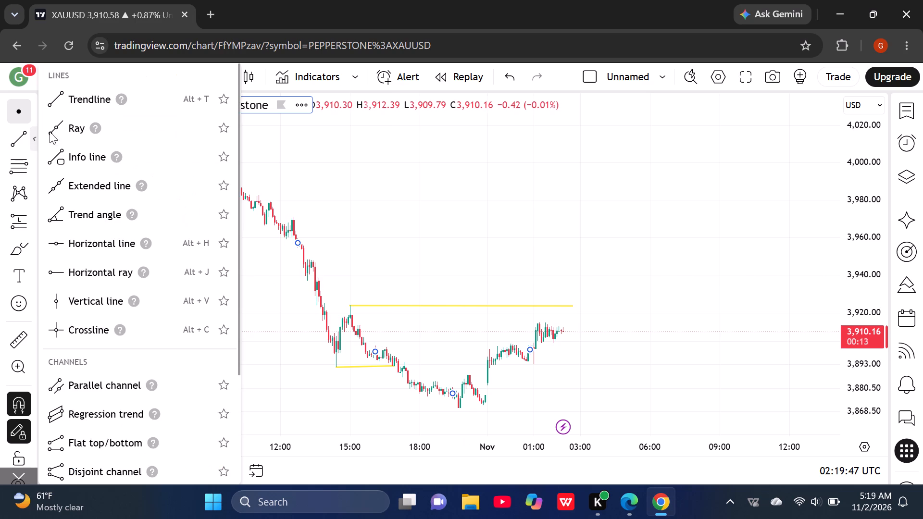
click(84, 237)
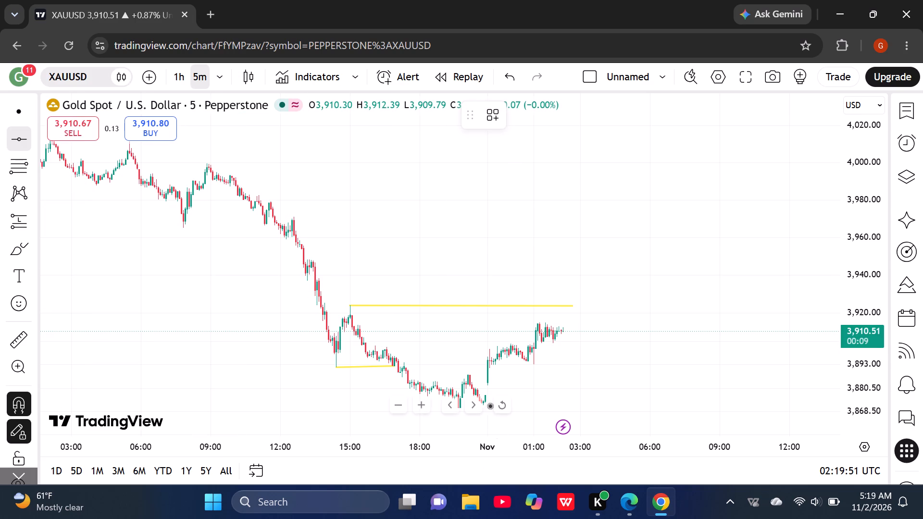
click(467, 377)
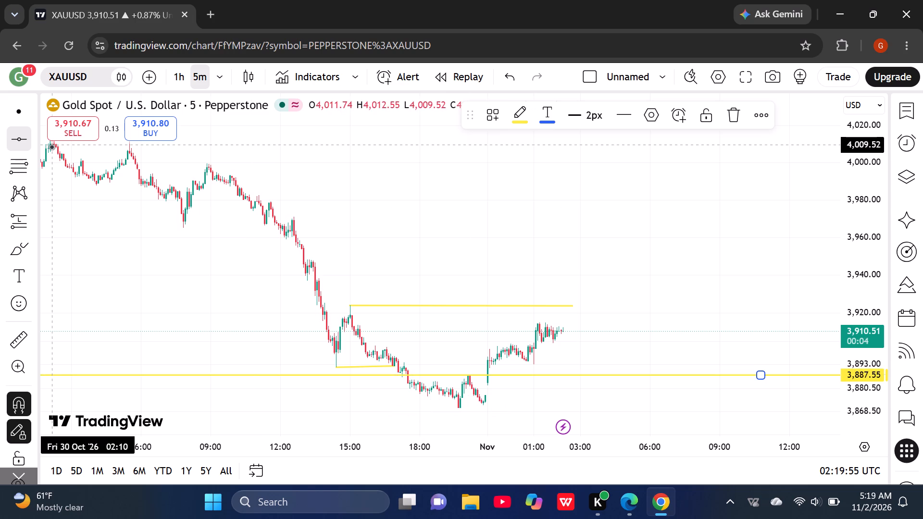
click(21, 123)
click(202, 249)
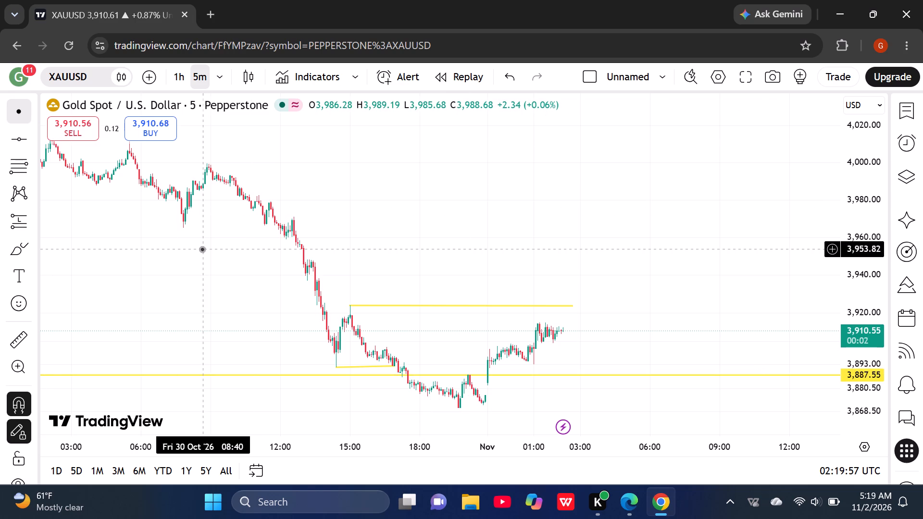
Switch the chart interval to 15 minutes.
click(216, 68)
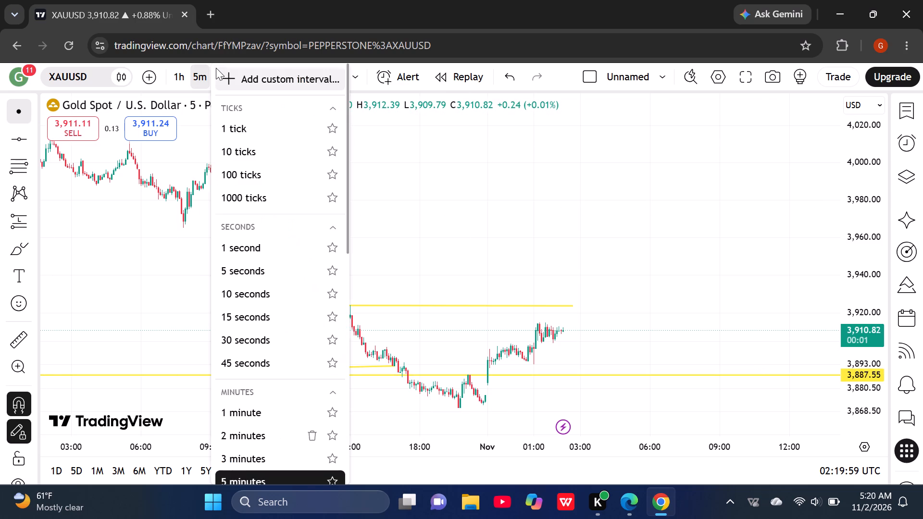
scroll(232, 210, down, 4)
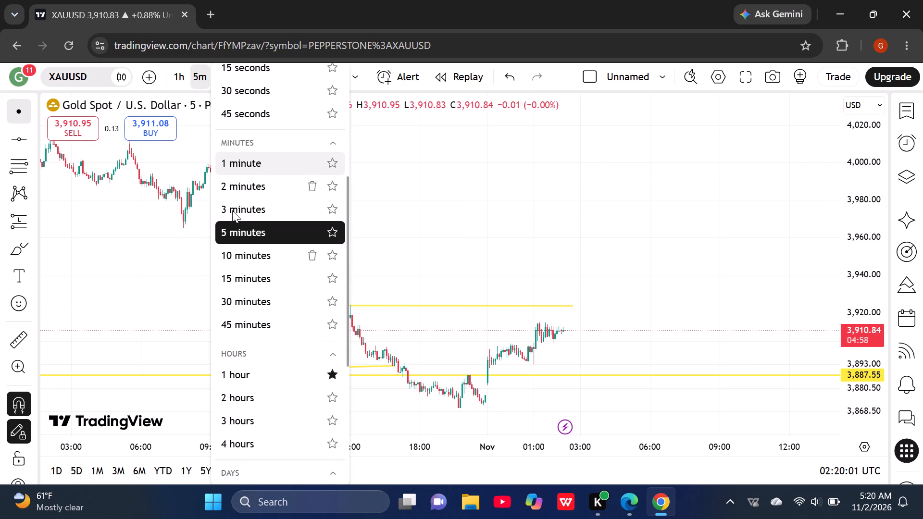
click(259, 271)
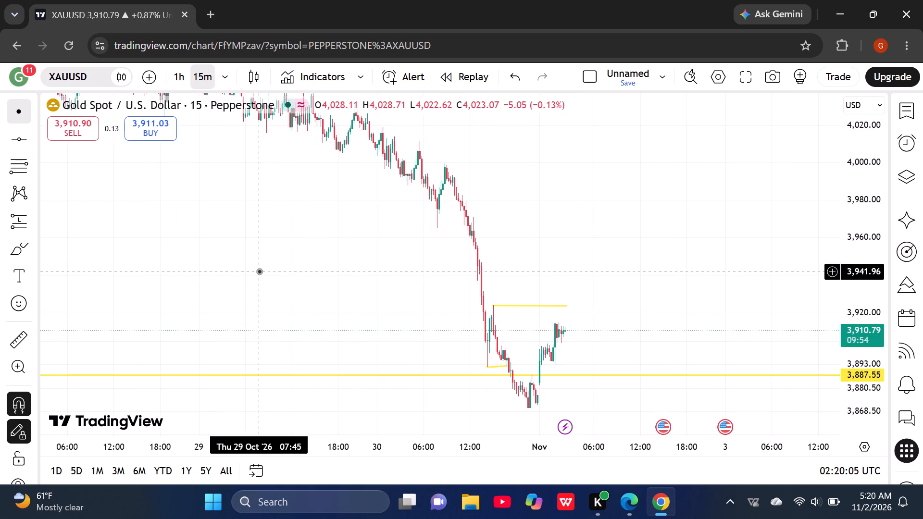
Examine the 30 Oct decline and the rebound into 2 Nov on the 15-minute candles.
scroll(365, 336, up, 2)
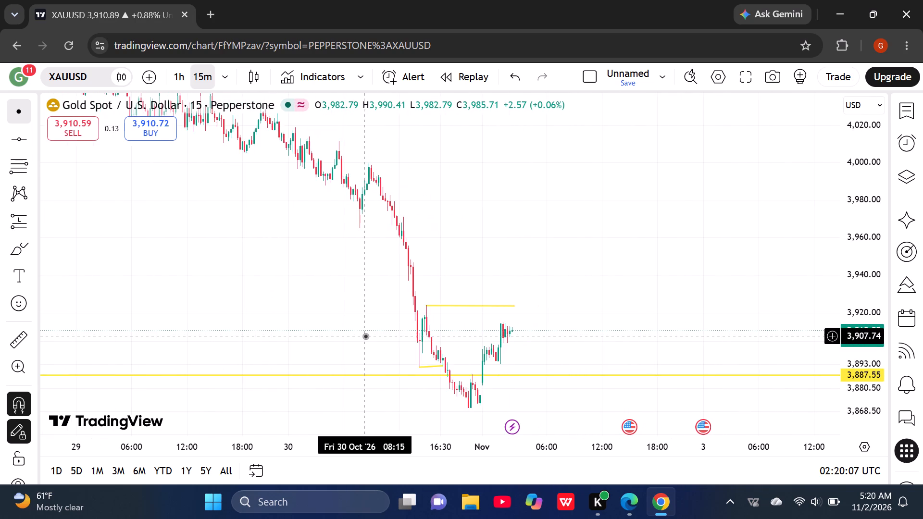
scroll(365, 336, up, 3)
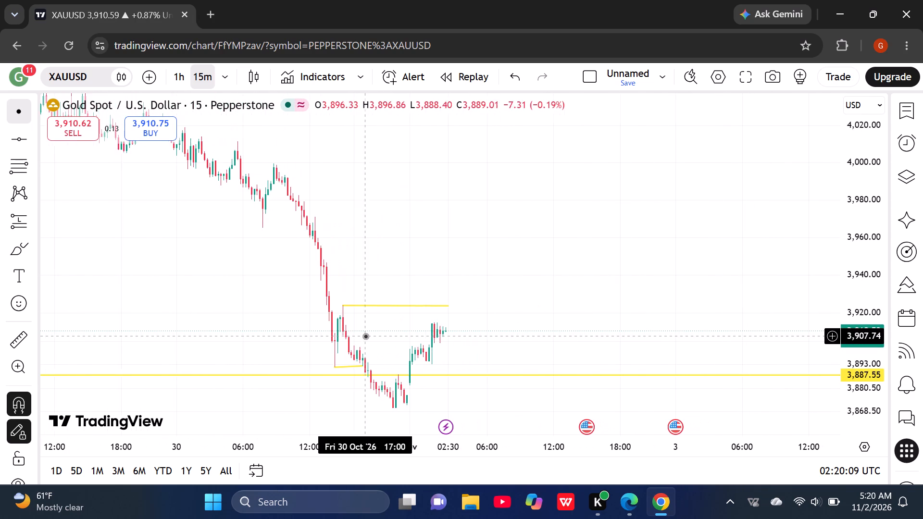
scroll(365, 336, up, 2)
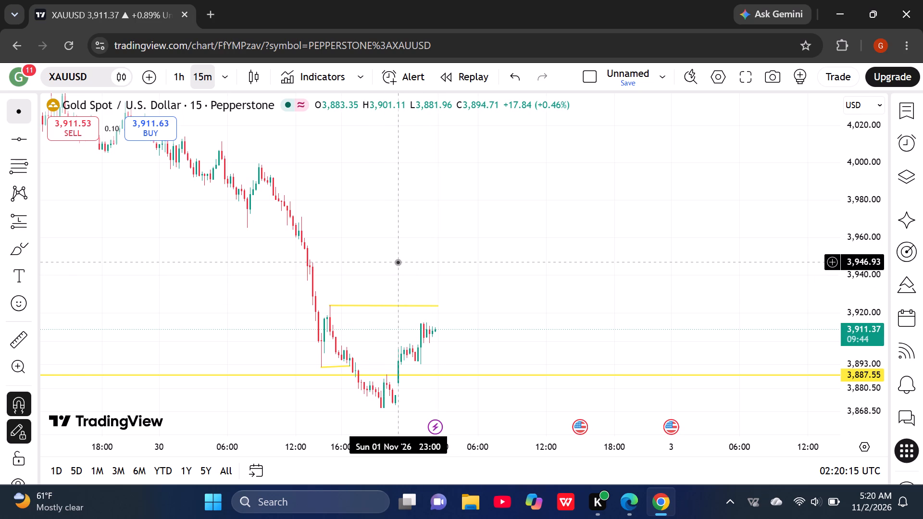
scroll(432, 263, up, 1)
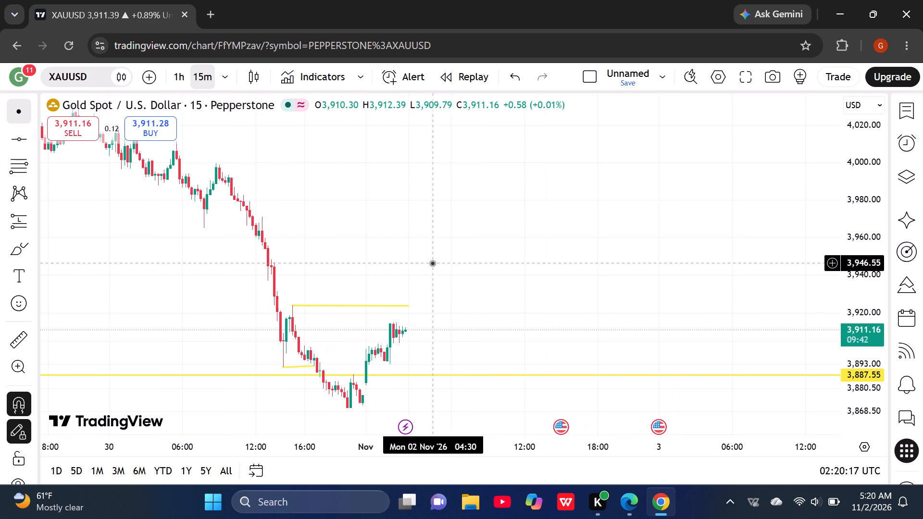
scroll(387, 275, right, 2)
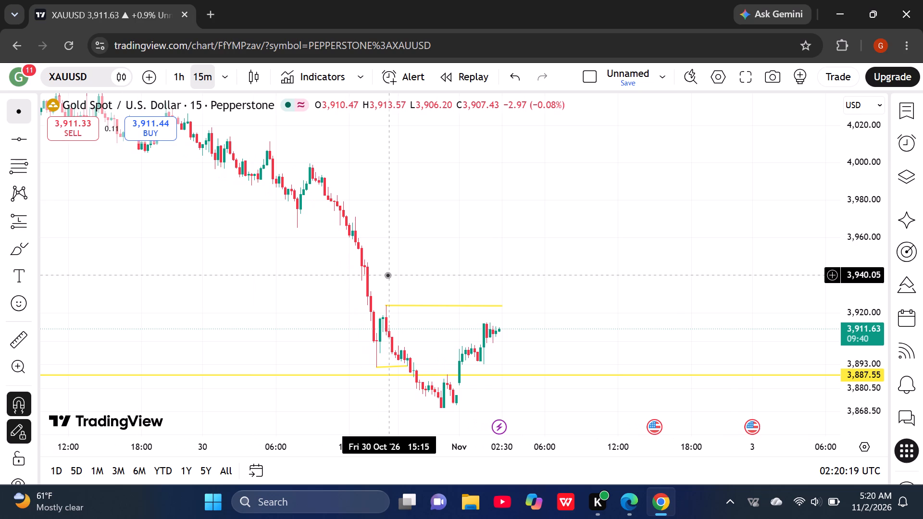
scroll(387, 275, right, 1)
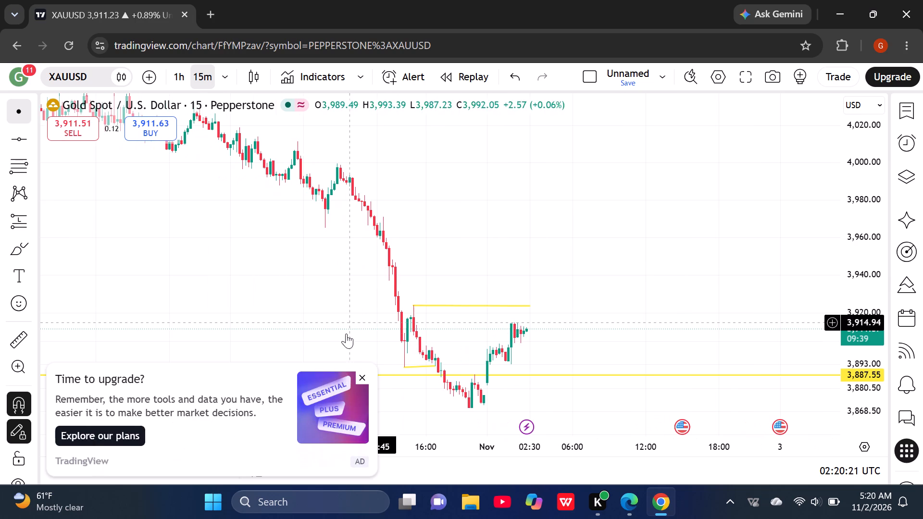
Dismiss the upgrade advert and move the horizontal line to about 3,884.72.
click(360, 373)
drag(360, 373, 408, 364)
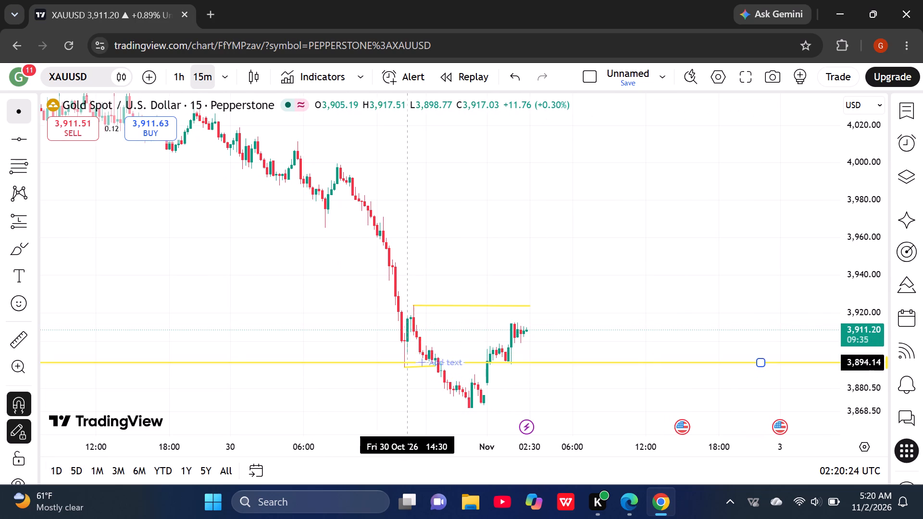
drag(408, 364, 402, 380)
click(402, 380)
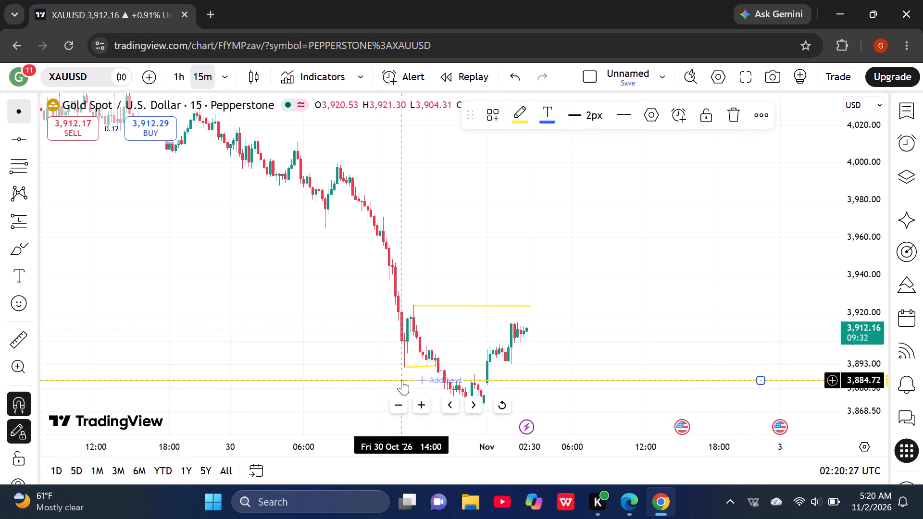
click(384, 348)
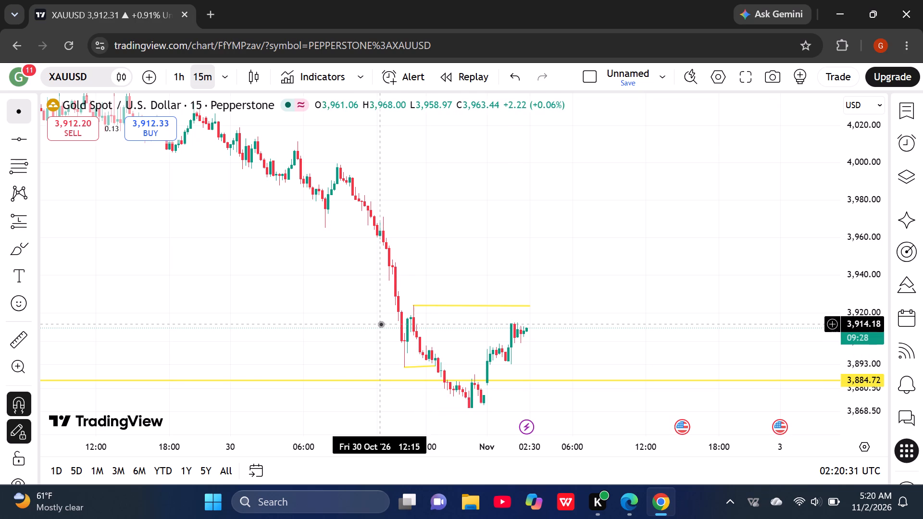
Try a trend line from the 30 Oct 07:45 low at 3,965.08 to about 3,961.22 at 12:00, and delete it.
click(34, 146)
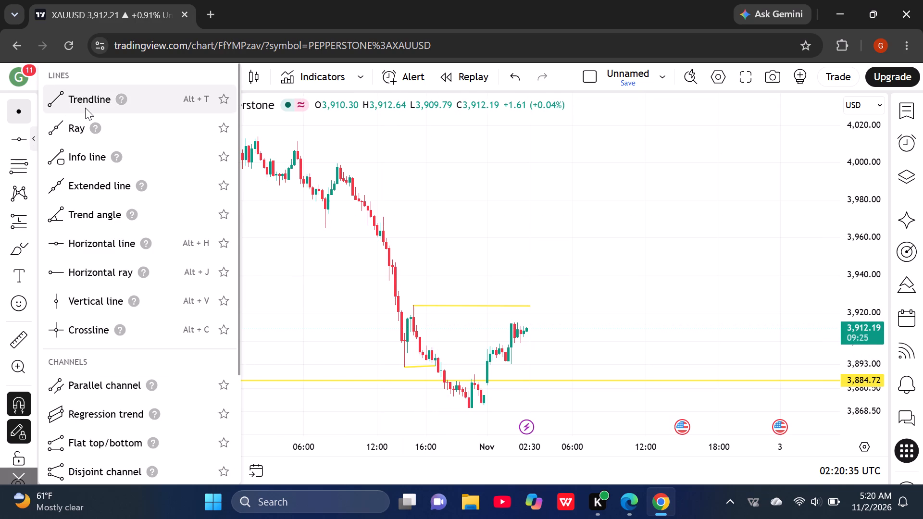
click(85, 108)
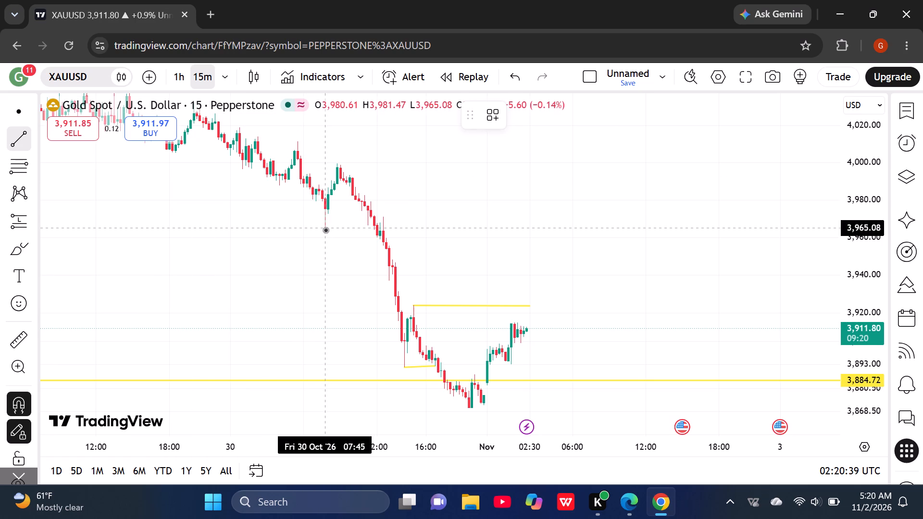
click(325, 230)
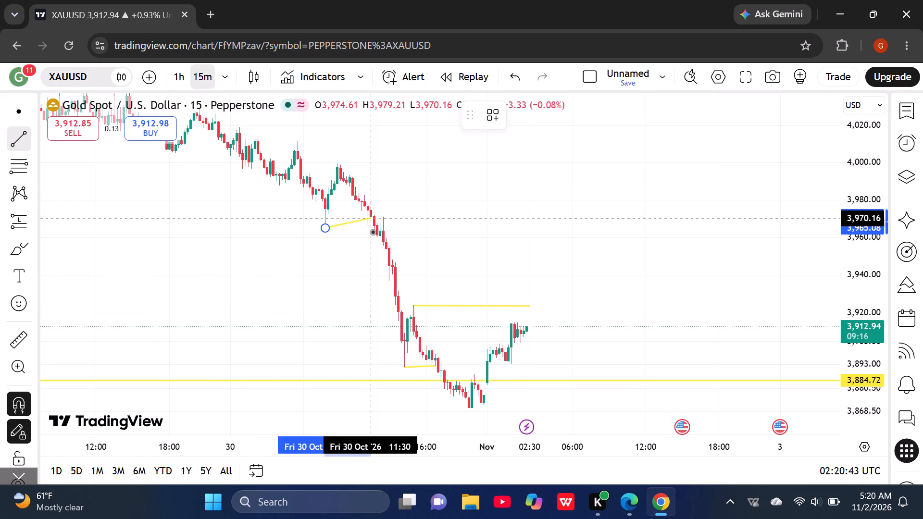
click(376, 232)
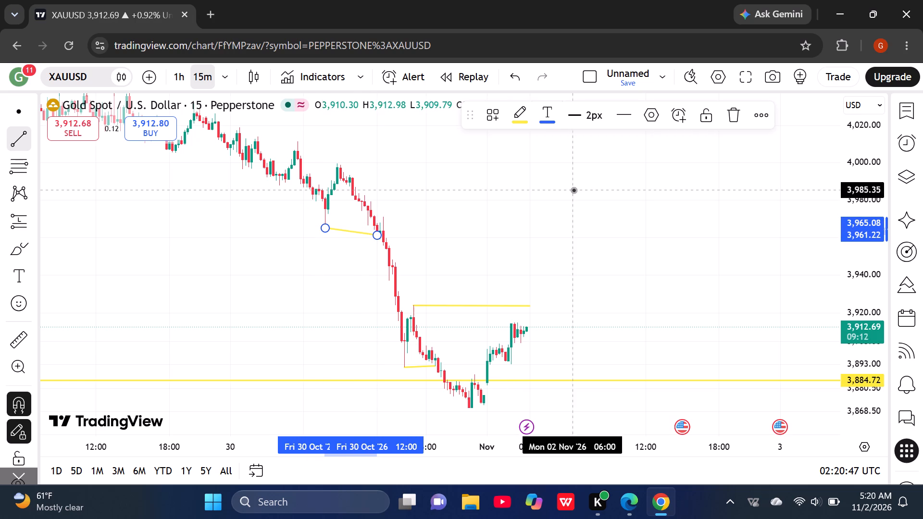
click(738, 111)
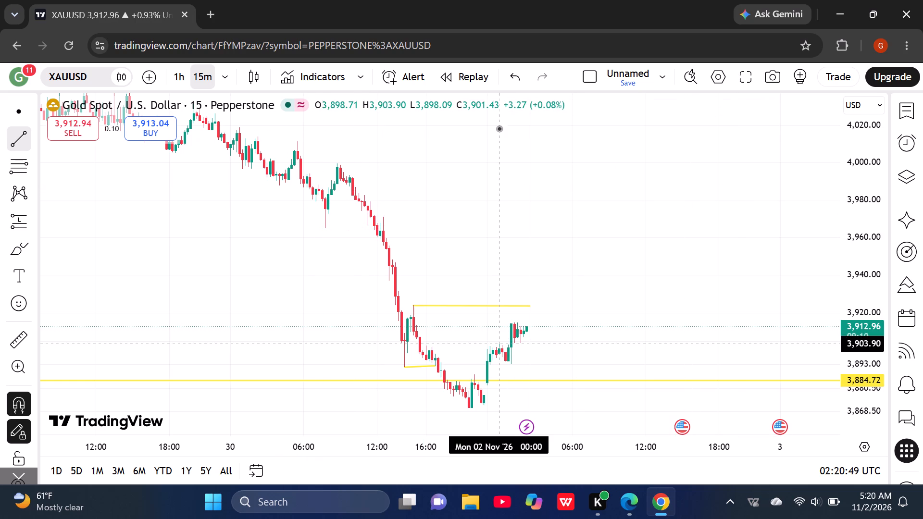
Draw a slightly rising trend line from the 30 Oct 07:45 low at 3,965.08 to 3,968.00 at 12:15.
click(325, 222)
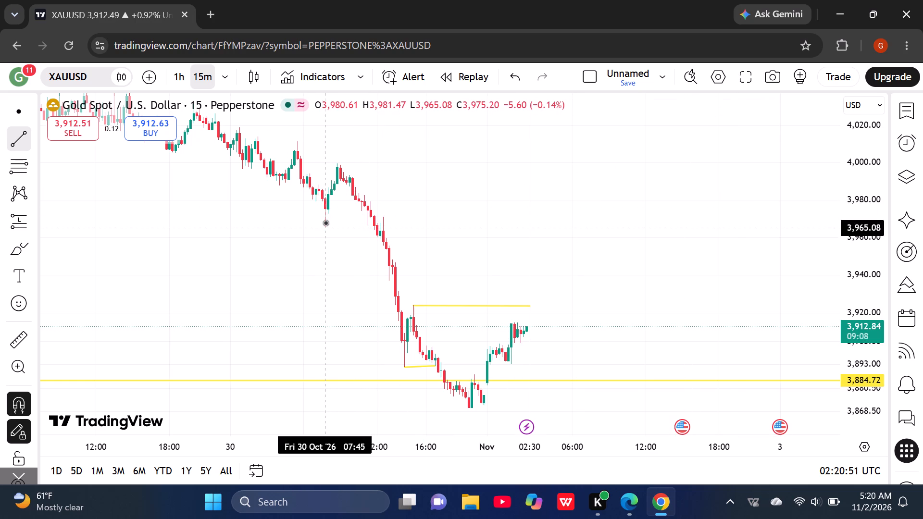
click(381, 223)
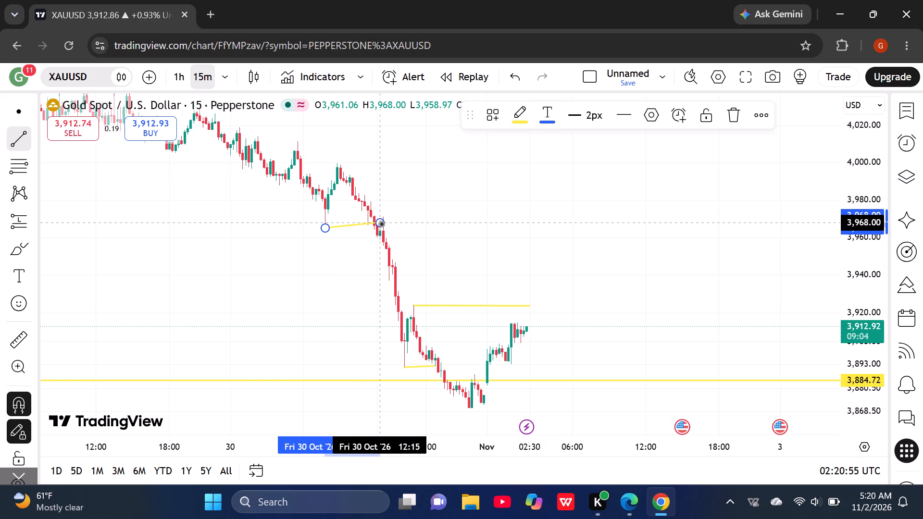
click(0, 113)
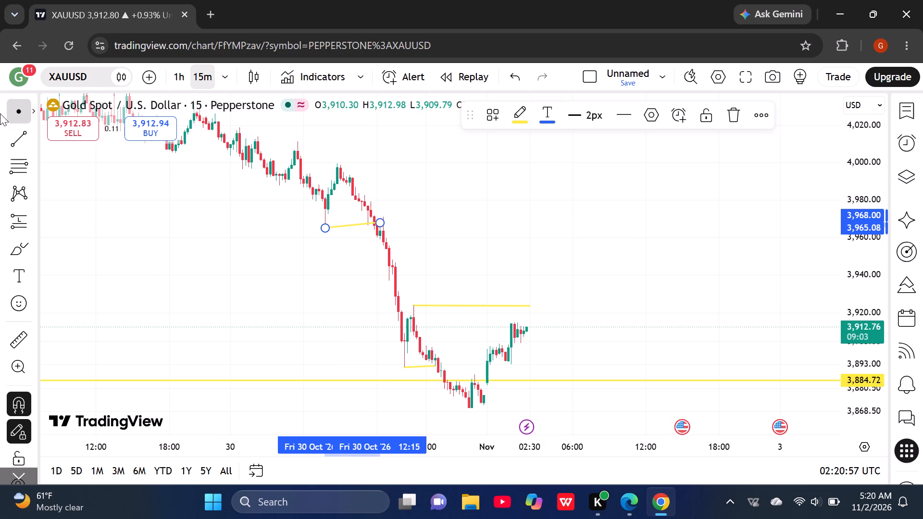
click(106, 202)
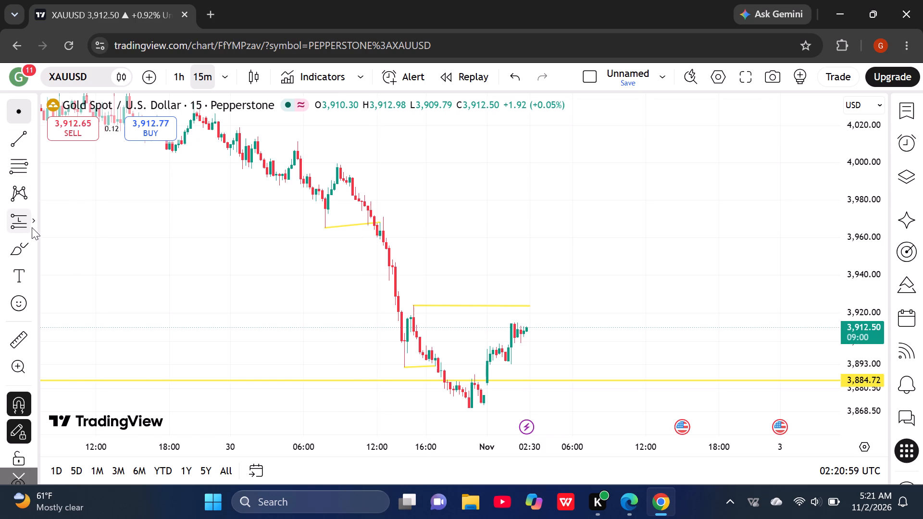
Draw a rectangle zone between 3,963.96 and 3,971.48, from 30 Oct 11:45 to 2 Nov 06:30.
click(32, 227)
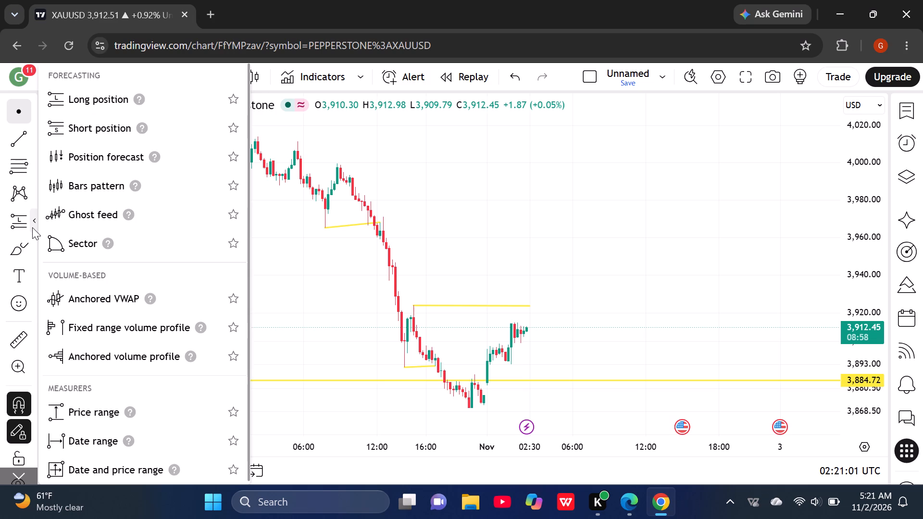
click(32, 247)
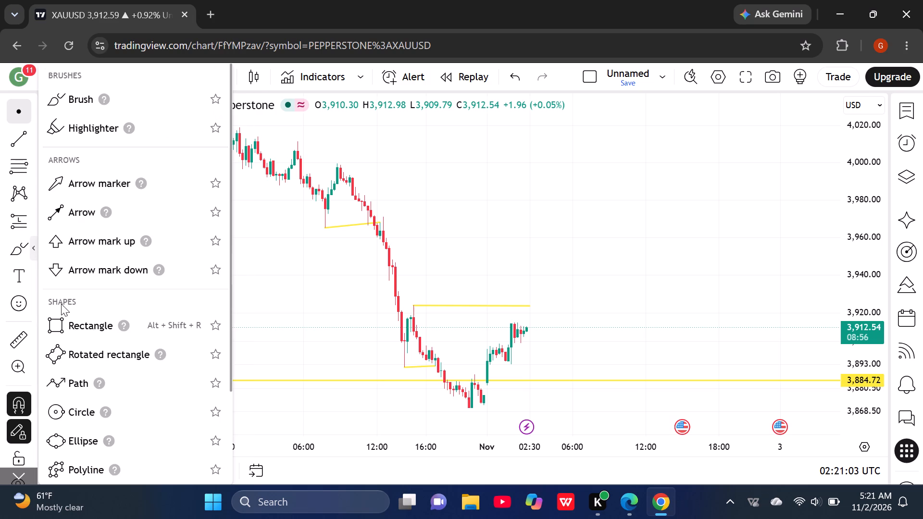
click(64, 316)
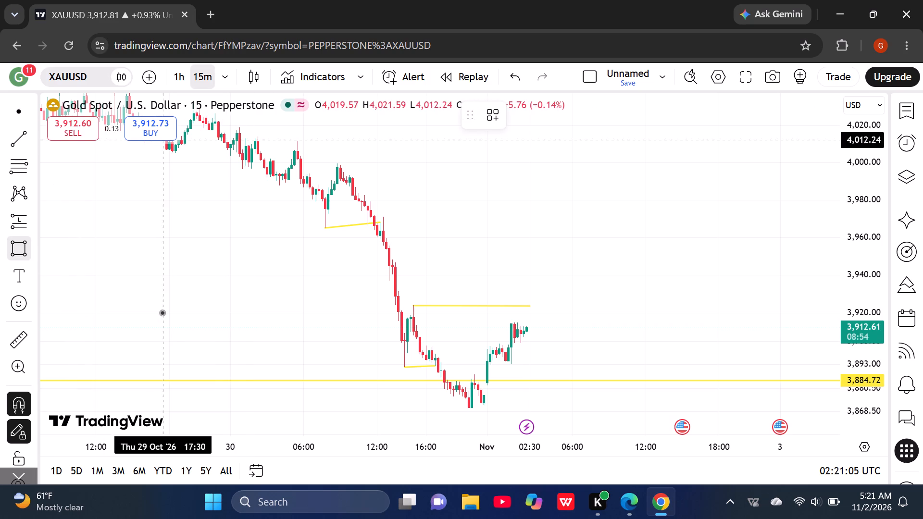
click(374, 242)
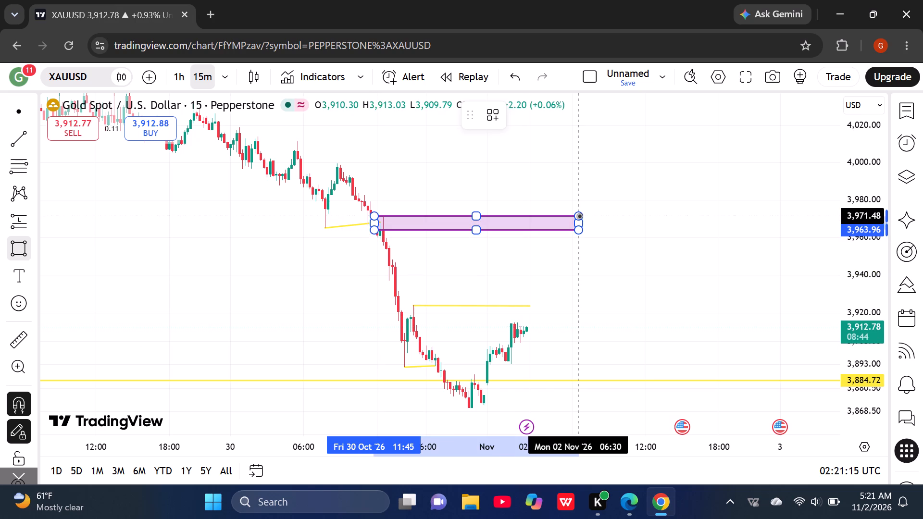
click(579, 216)
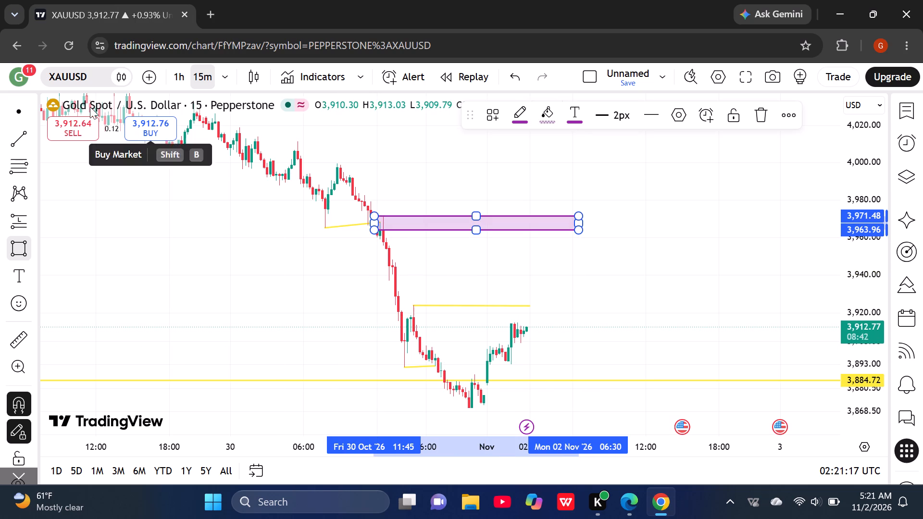
click(24, 100)
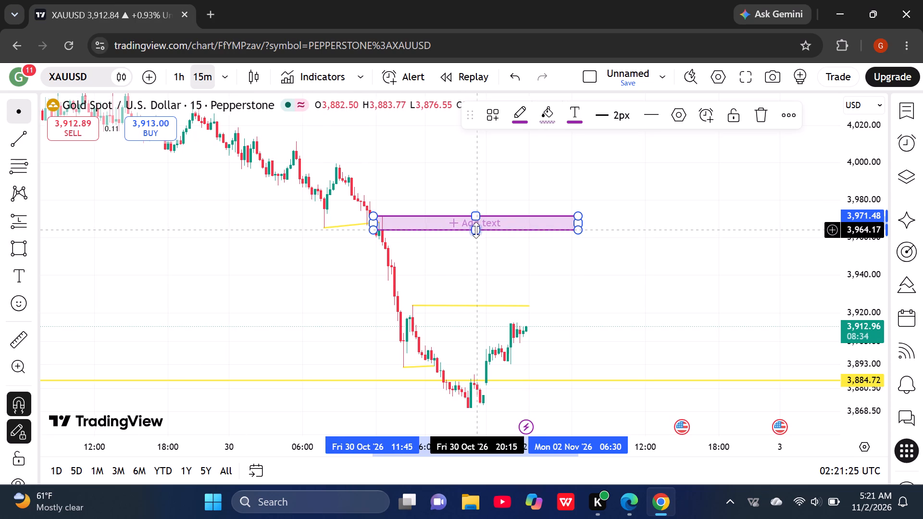
Extend the purple rectangle zone's lower edge down to 3,959.95.
triple_click(570, 235)
click(570, 235)
drag(570, 235, 575, 228)
double_click(575, 228)
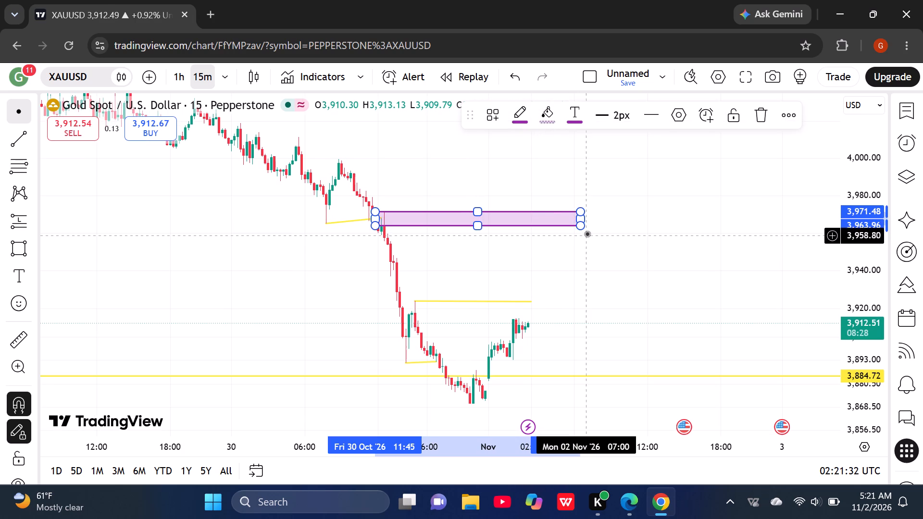
click(583, 229)
drag(583, 229, 611, 196)
click(611, 195)
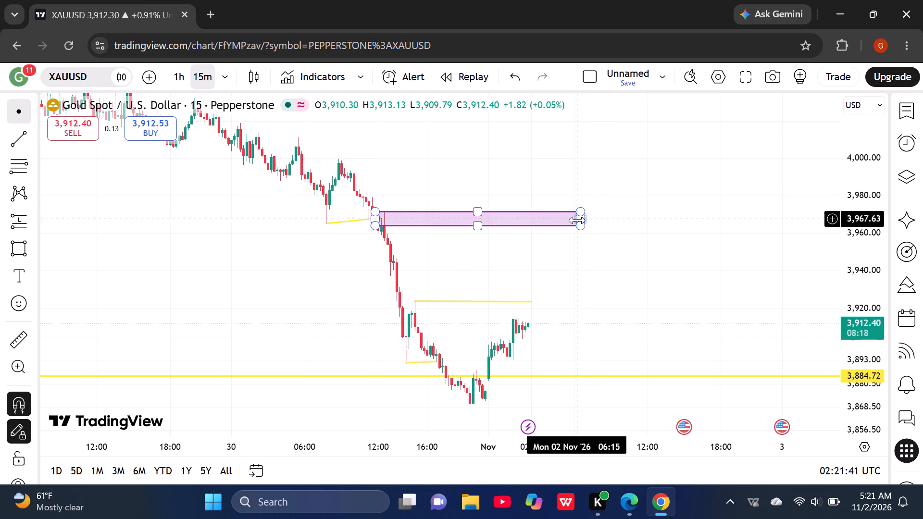
drag(577, 225, 580, 233)
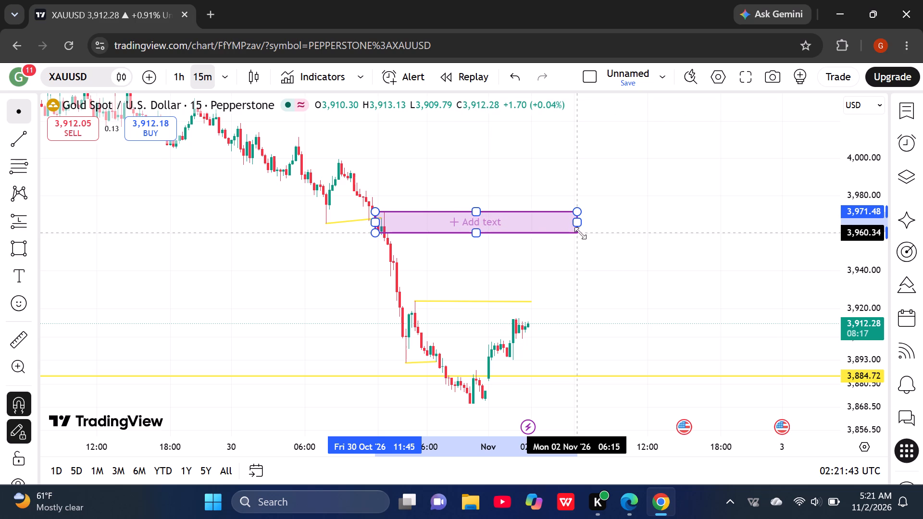
drag(580, 233, 582, 235)
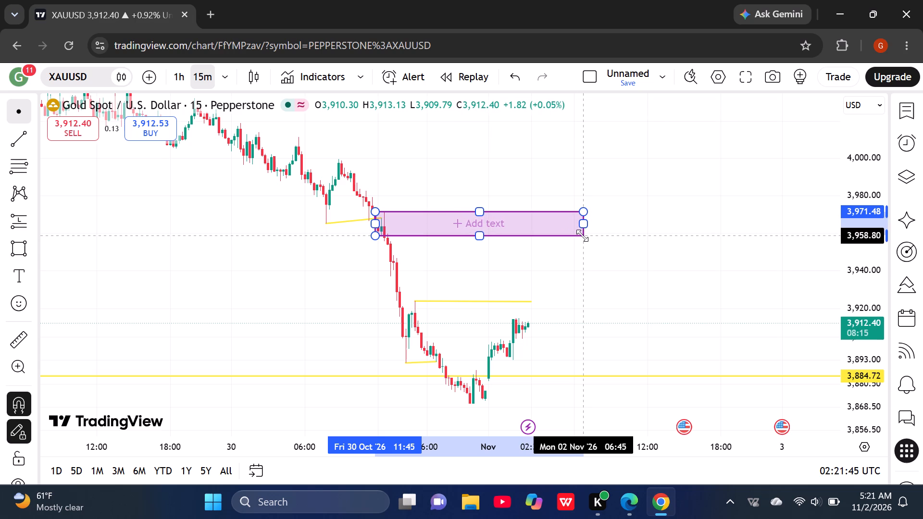
drag(582, 235, 583, 233)
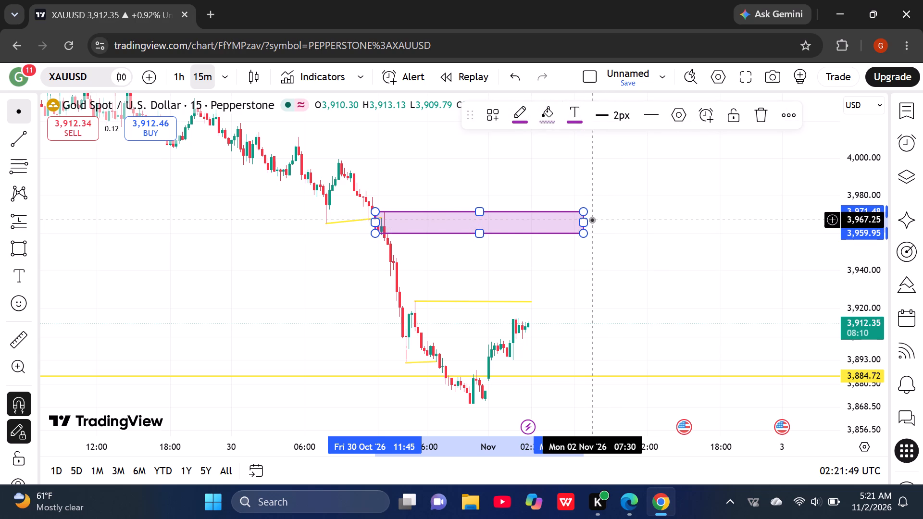
Shorten the rectangle zone so its later end falls at 2 Nov 04:15.
drag(584, 220, 577, 220)
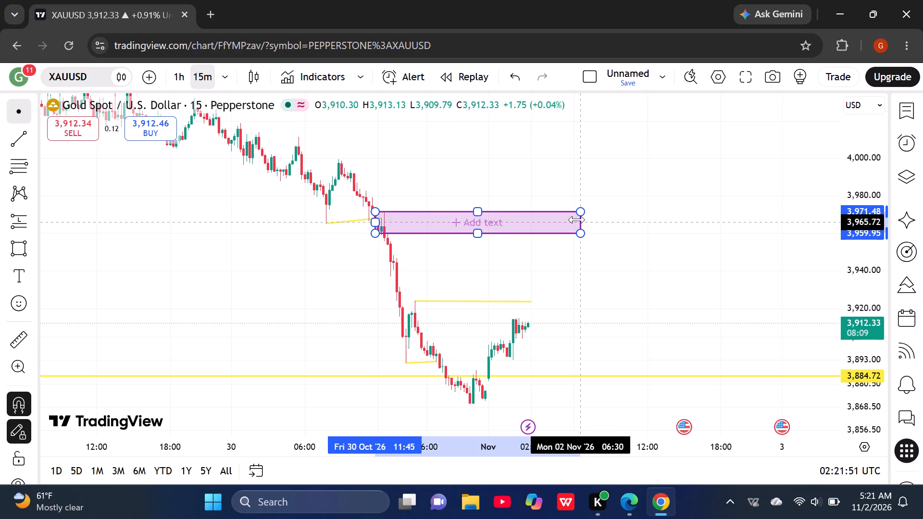
drag(577, 220, 570, 220)
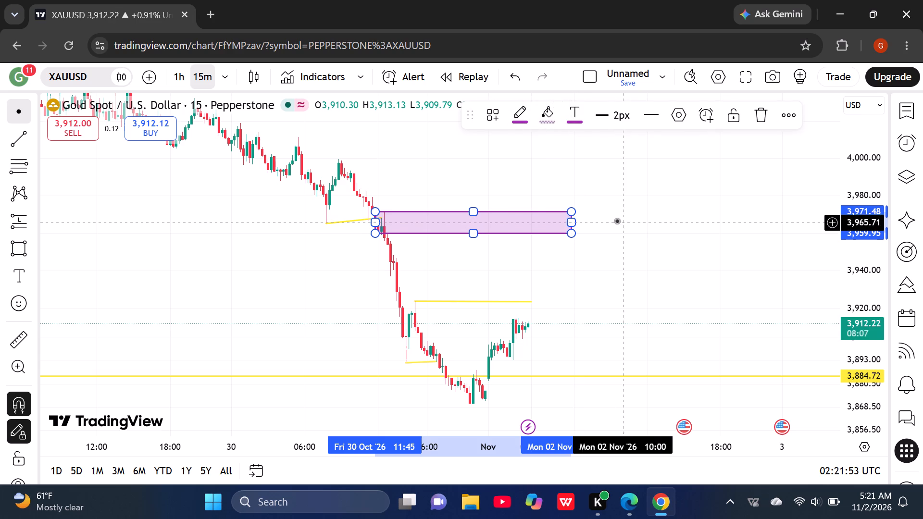
drag(570, 222, 555, 222)
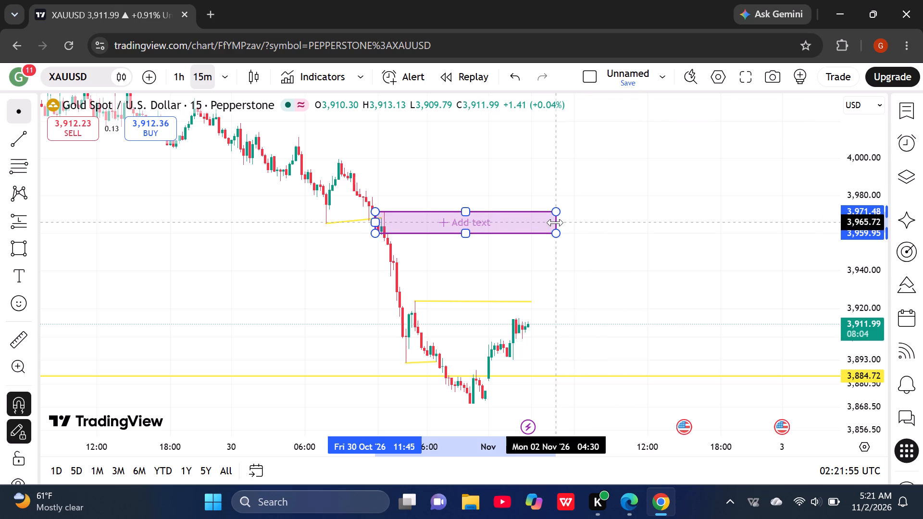
drag(555, 222, 551, 220)
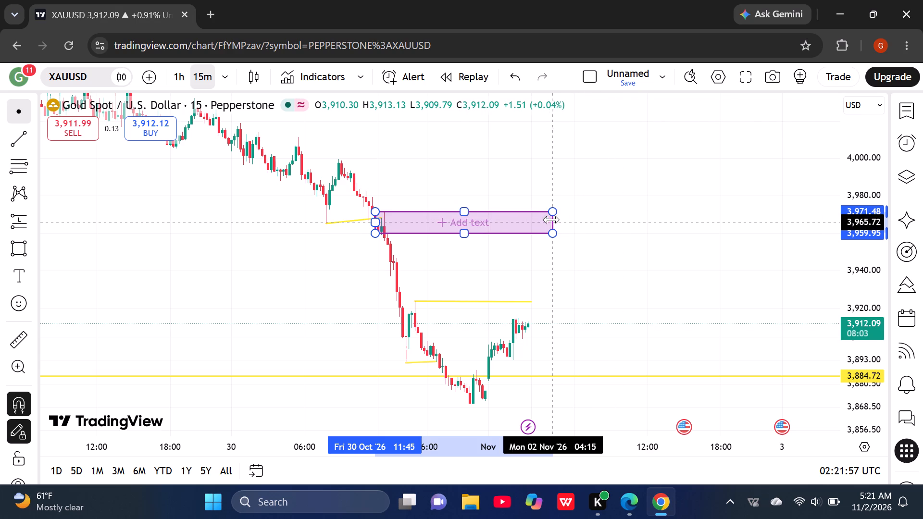
click(568, 221)
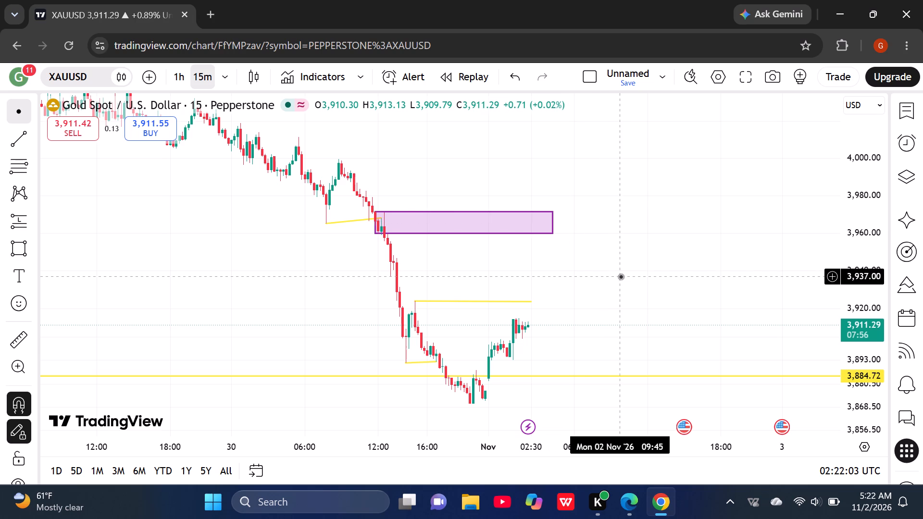
Switch the chart to the 1-hour timeframe.
scroll(621, 276, right, 1)
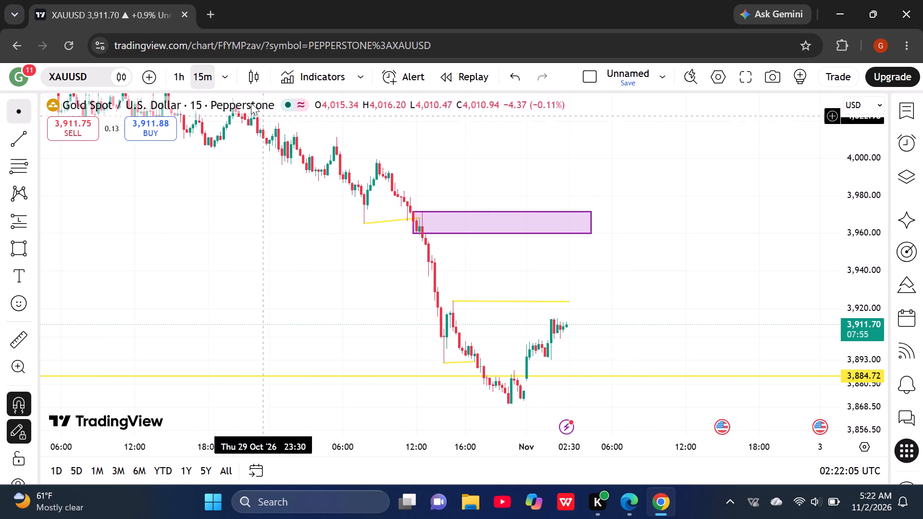
click(176, 68)
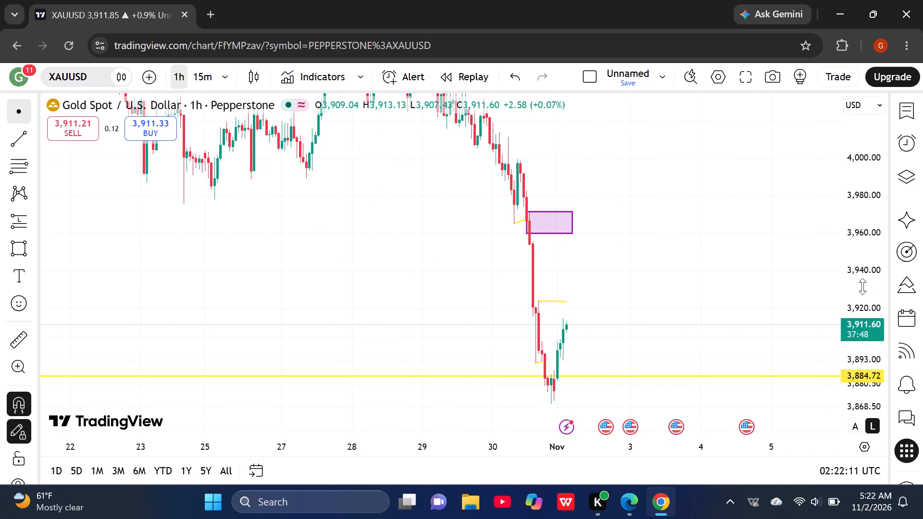
Place a horizontal line at the 23 Oct low, 3,975.48, and return to the plain cursor.
scroll(862, 286, down, 5)
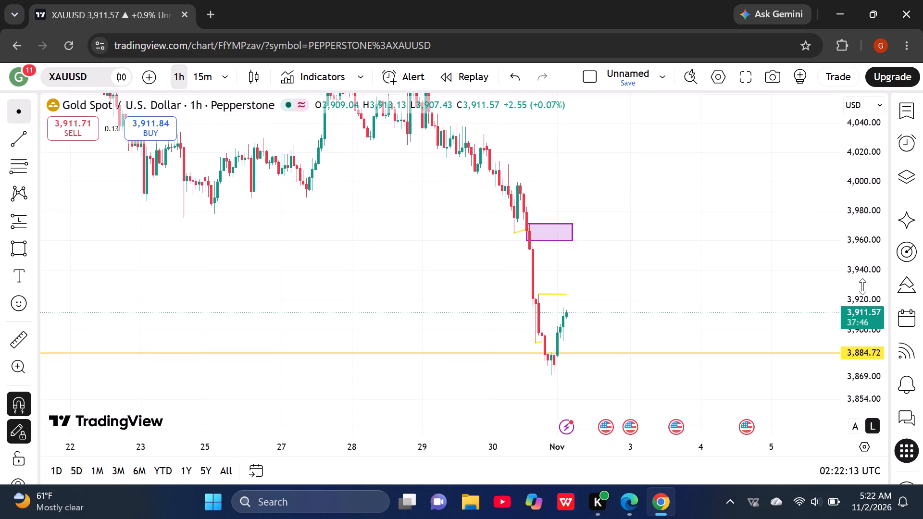
scroll(862, 286, down, 4)
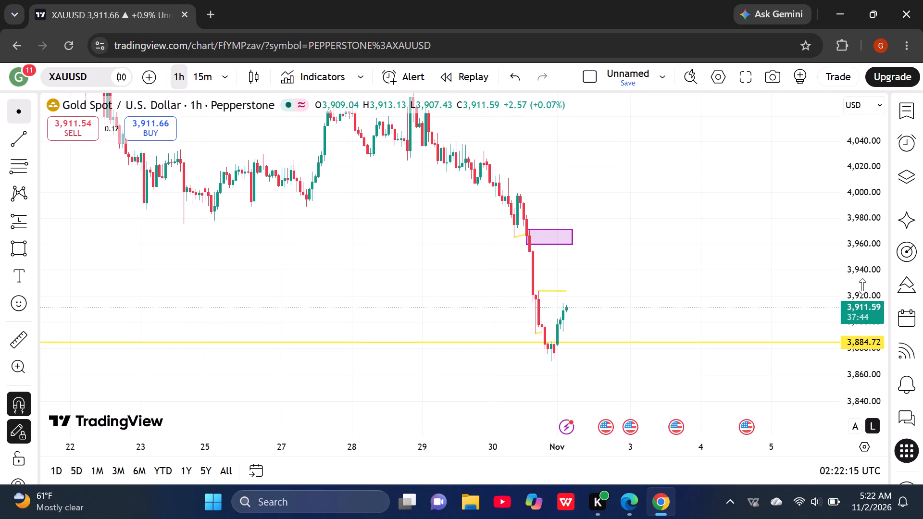
scroll(862, 286, down, 1)
scroll(862, 286, right, 2)
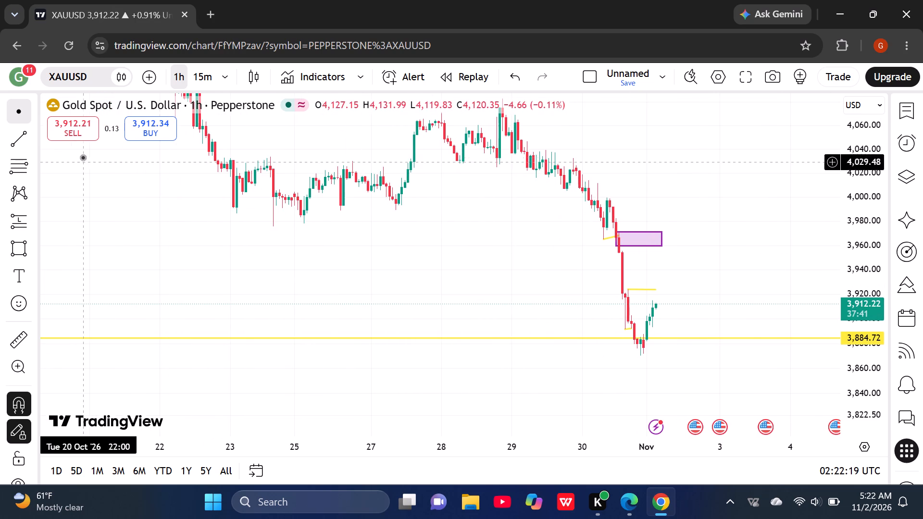
click(35, 138)
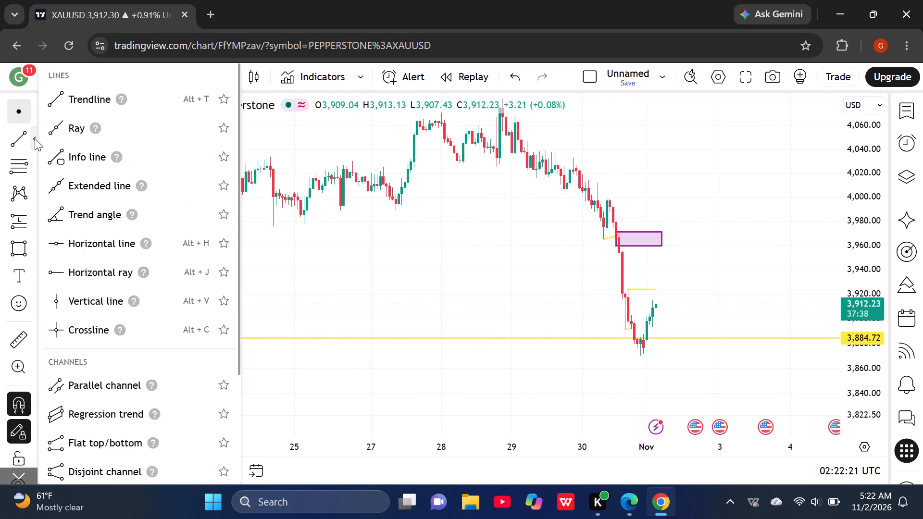
click(90, 242)
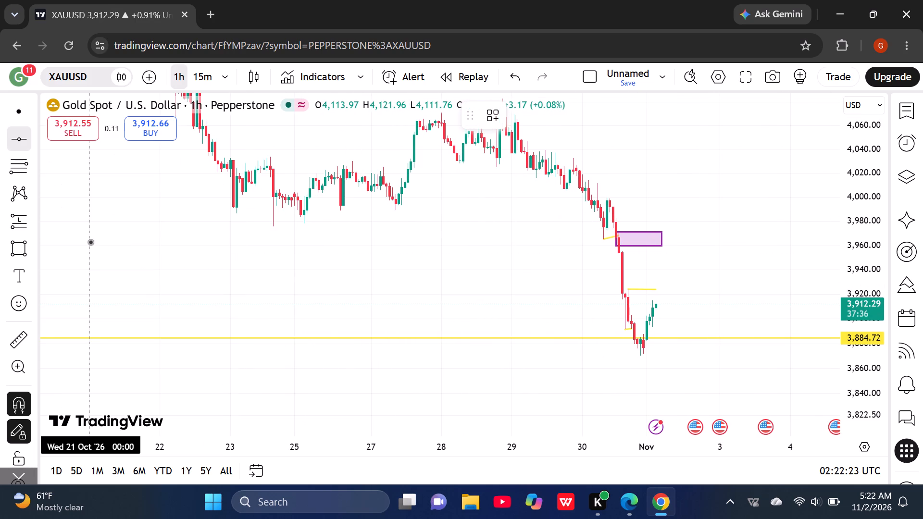
triple_click(271, 242)
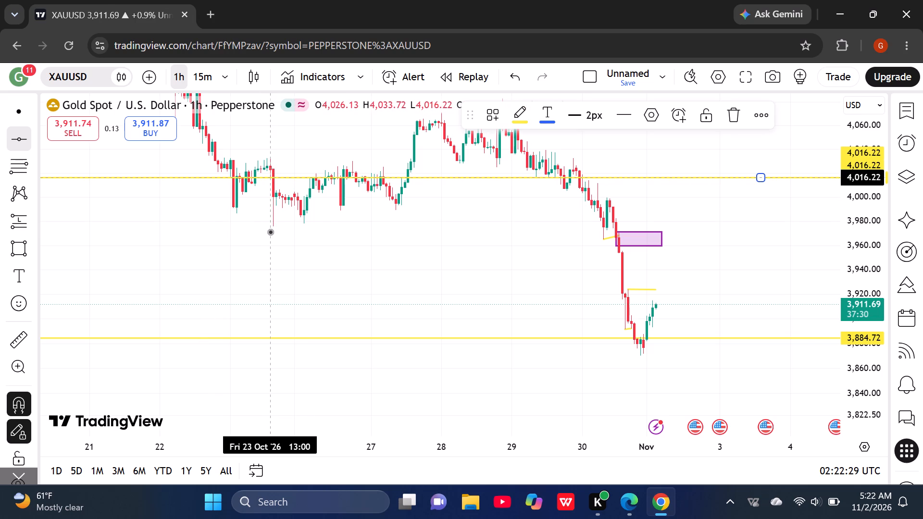
click(273, 232)
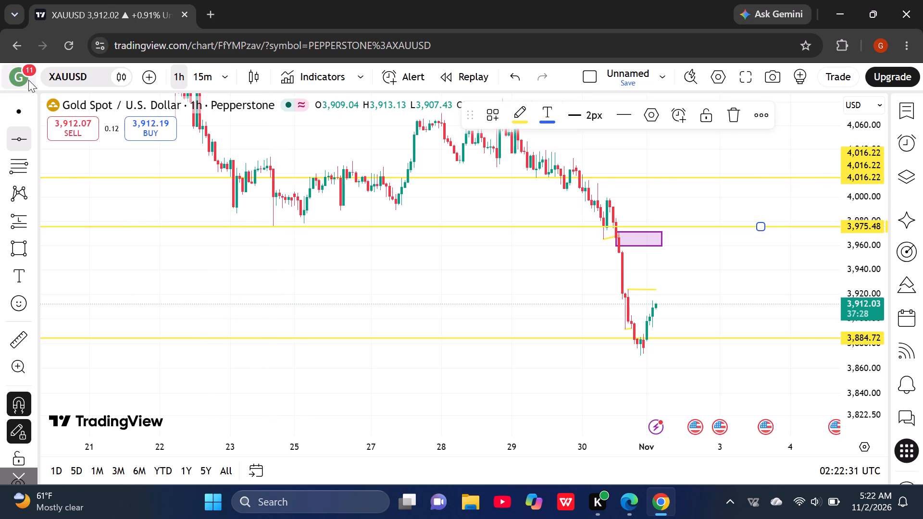
click(25, 102)
click(128, 189)
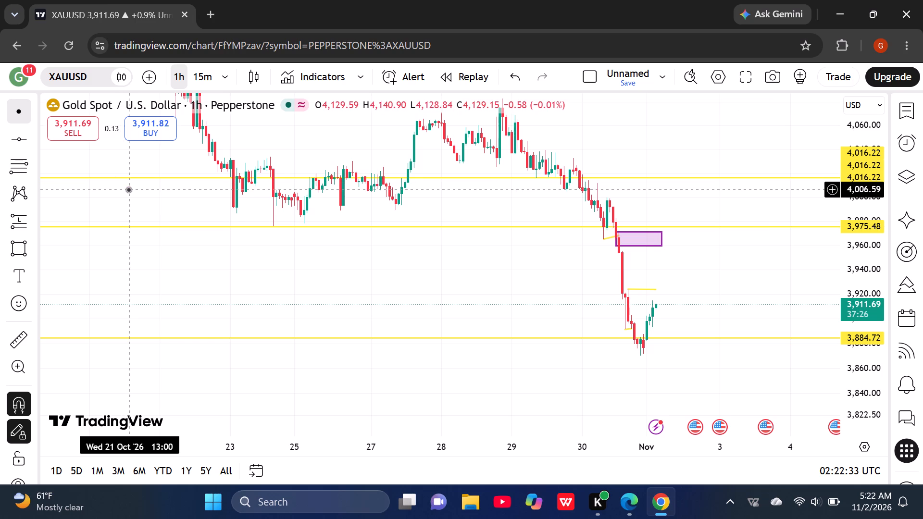
Delete the stray duplicate horizontal lines at 4,016.22.
click(207, 176)
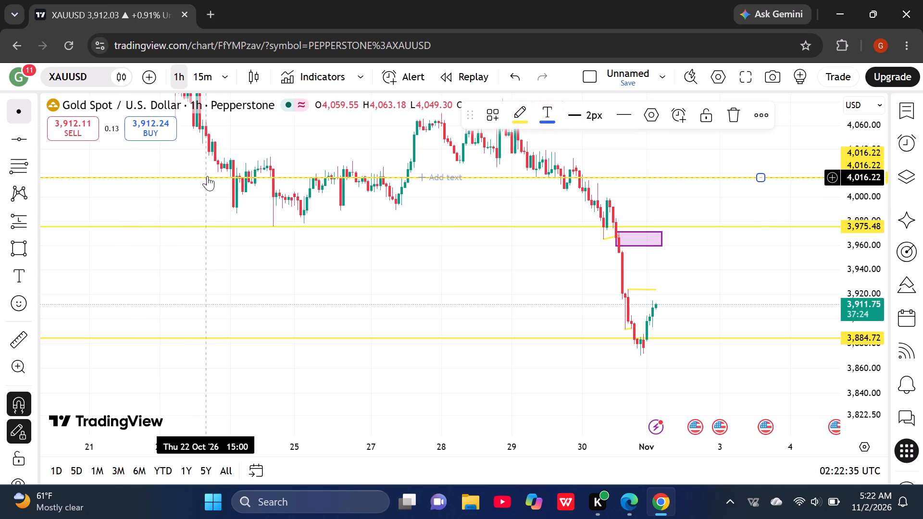
click(738, 106)
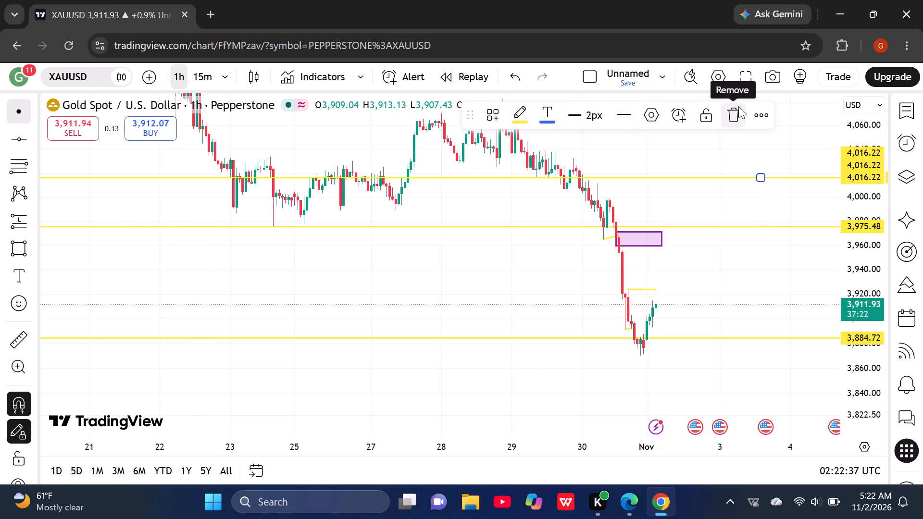
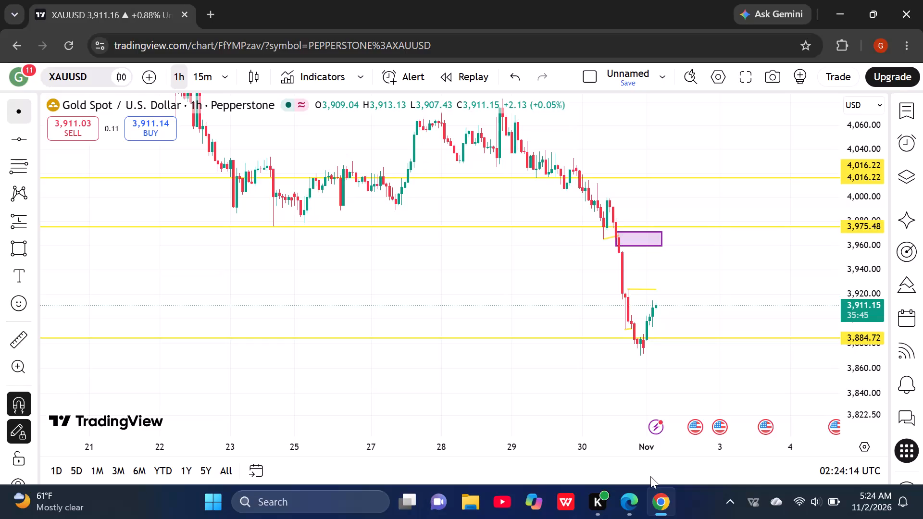
Remove all existing drawings from the XAUUSD chart.
right_click(650, 476)
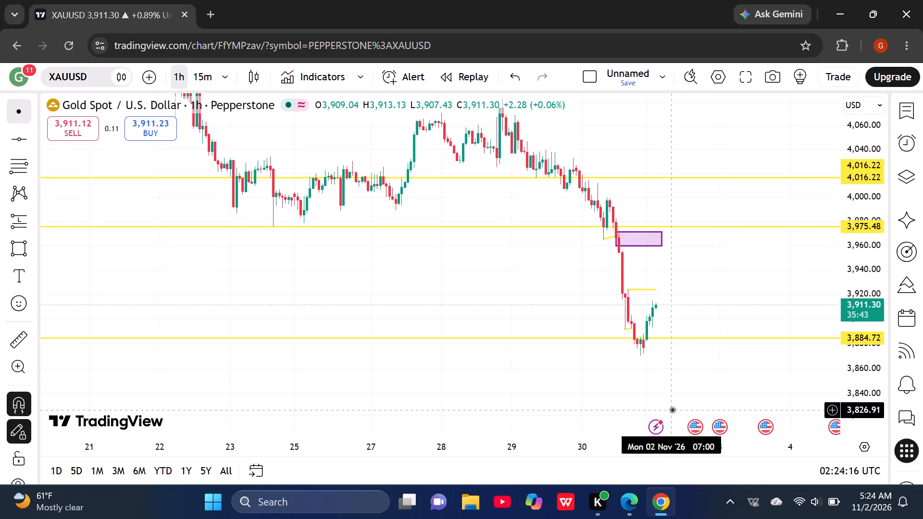
right_click(693, 310)
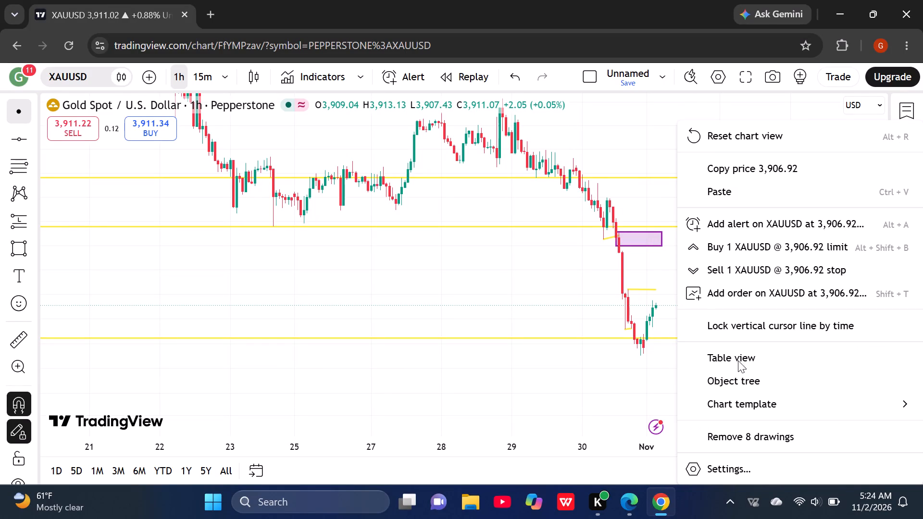
click(749, 429)
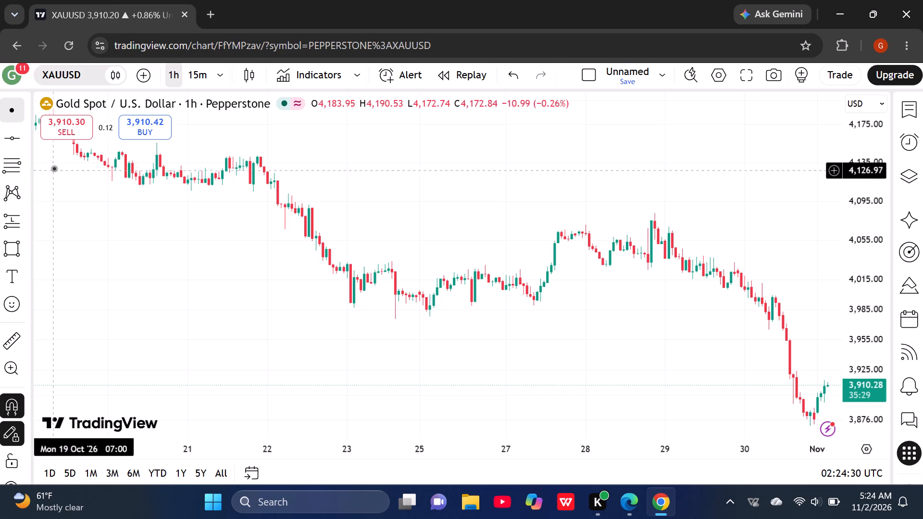
Draw a near-level trend line under the lows from 23 Oct 02:00 at 3,986.54 to 30 Oct 05:00 at 3,988.36.
click(25, 136)
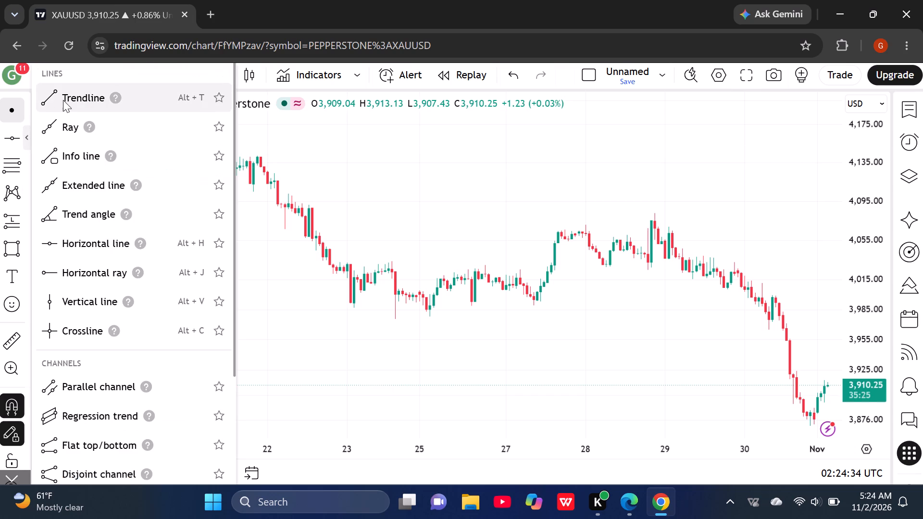
click(69, 97)
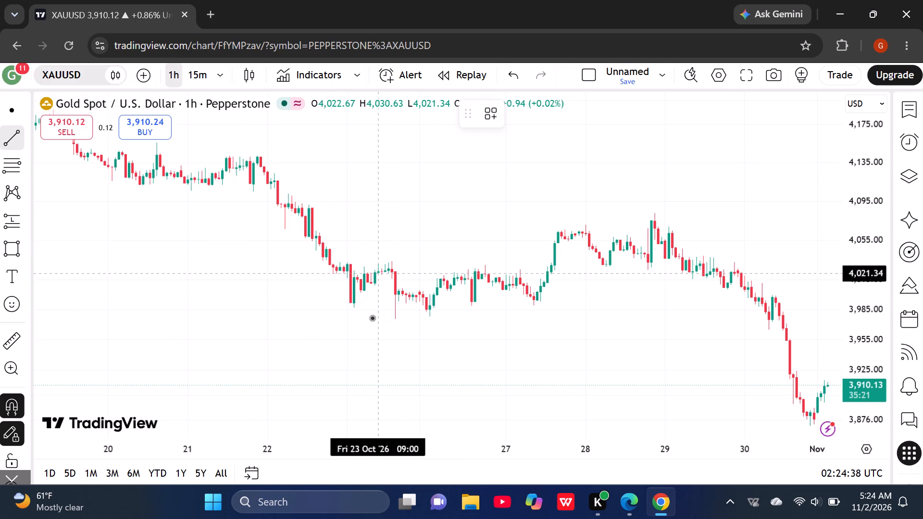
click(353, 309)
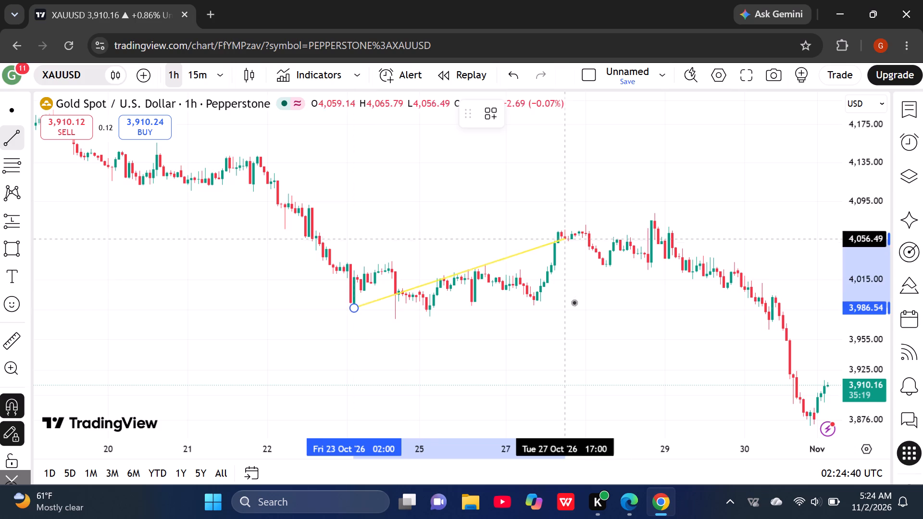
click(761, 311)
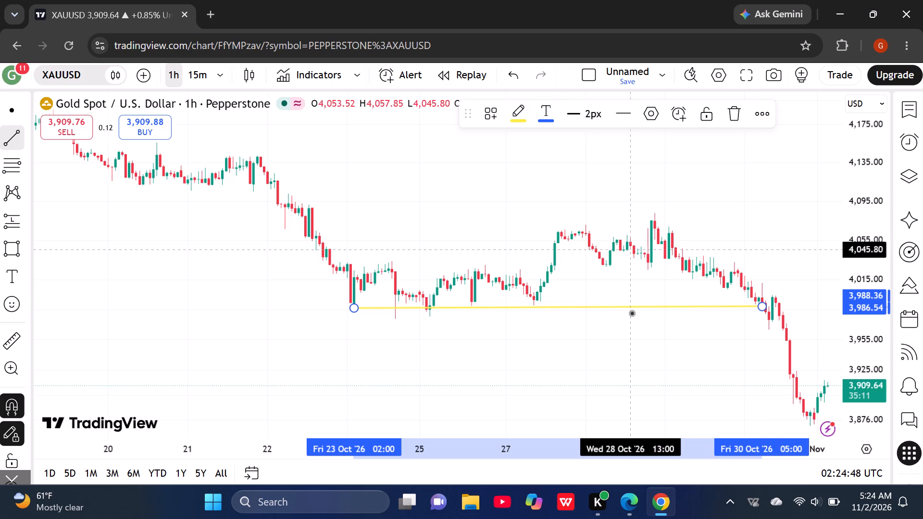
click(7, 107)
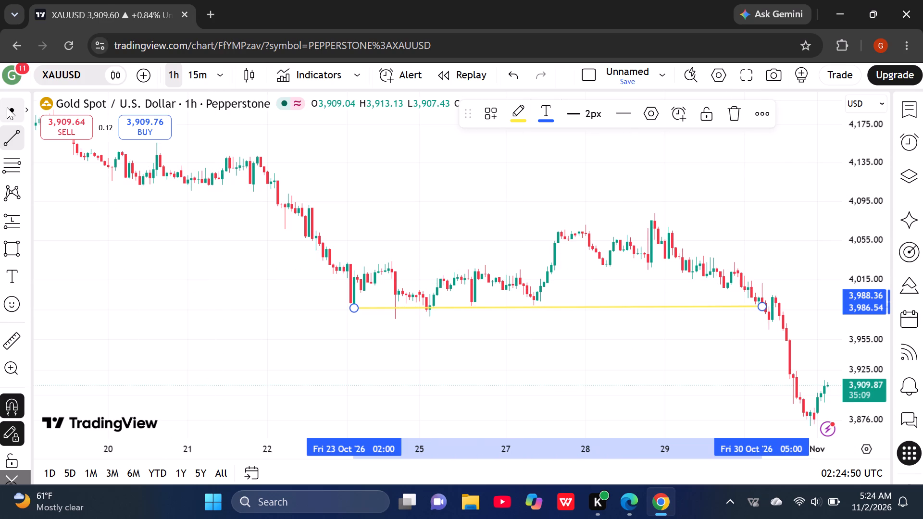
click(234, 207)
Draw a rectangle zone from 30 Oct 07:00 at 3,975.20 to 2 Nov 15:00 at 3,999.67.
scroll(234, 207, left, 3)
right_click(234, 207)
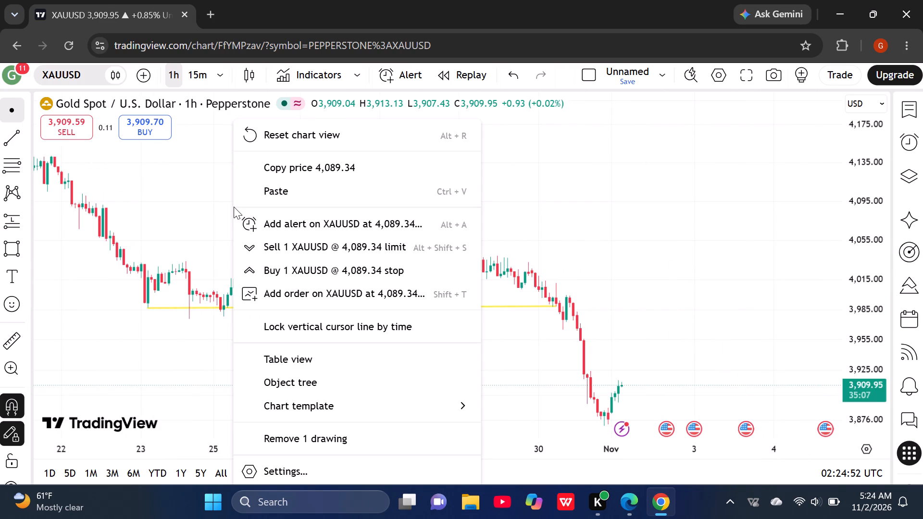
click(641, 252)
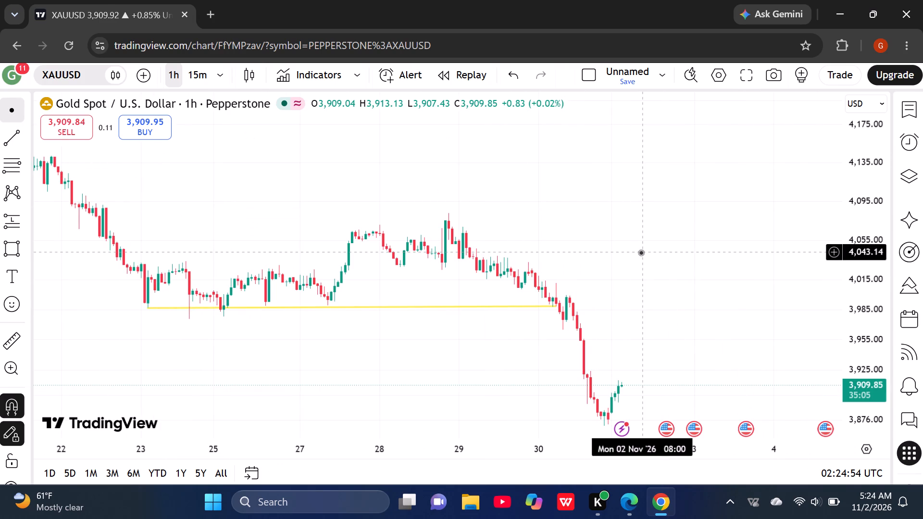
scroll(641, 252, down, 2)
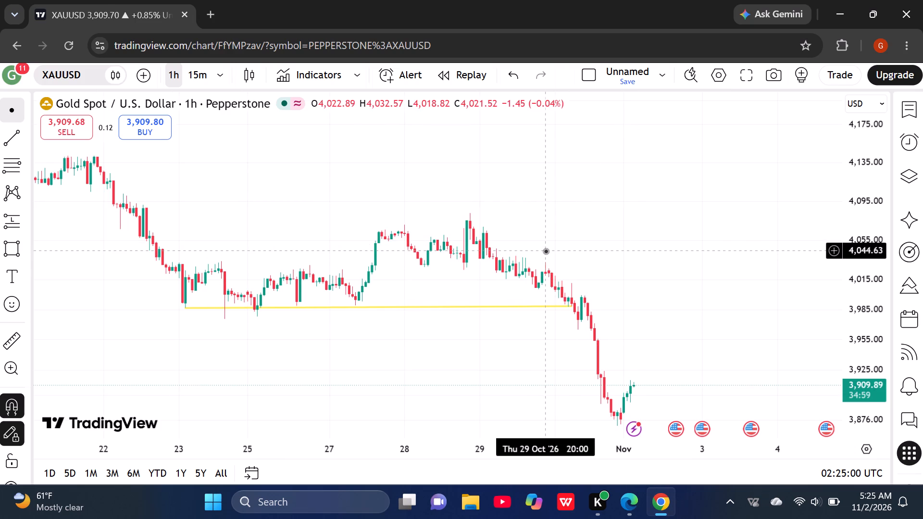
scroll(570, 273, left, 1)
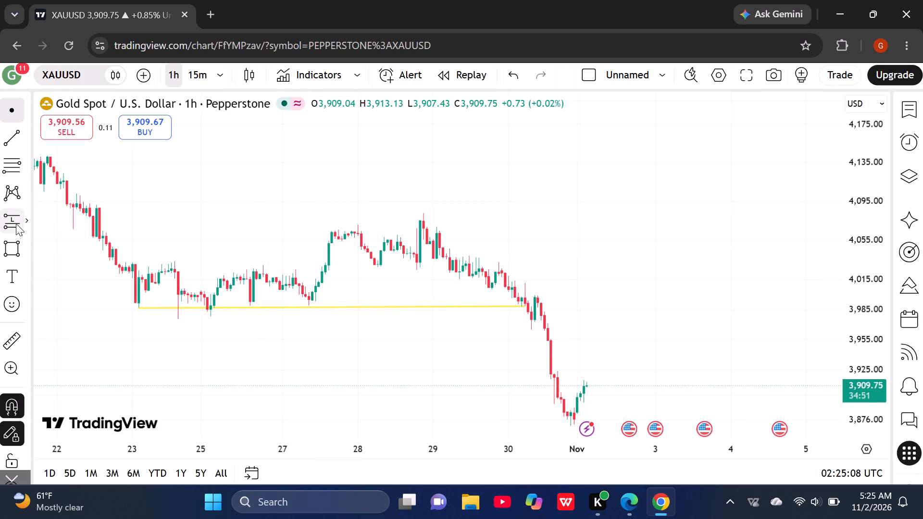
click(17, 242)
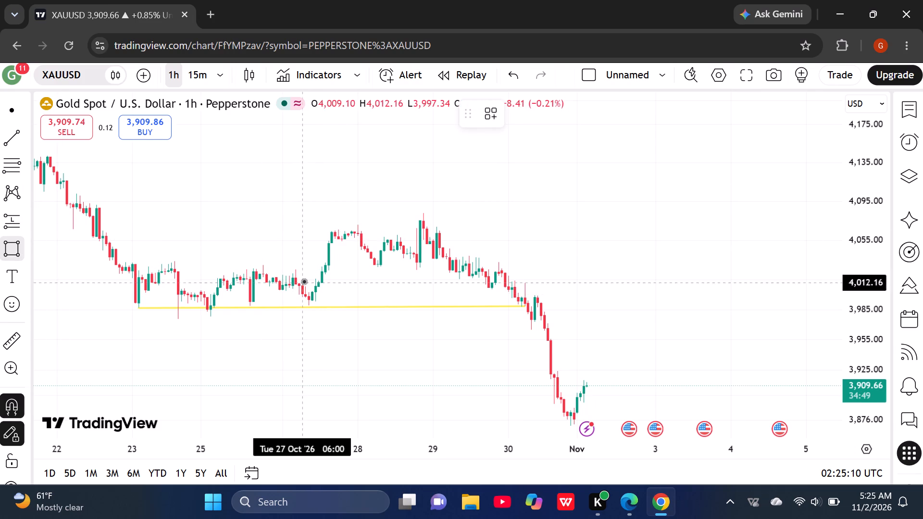
click(533, 321)
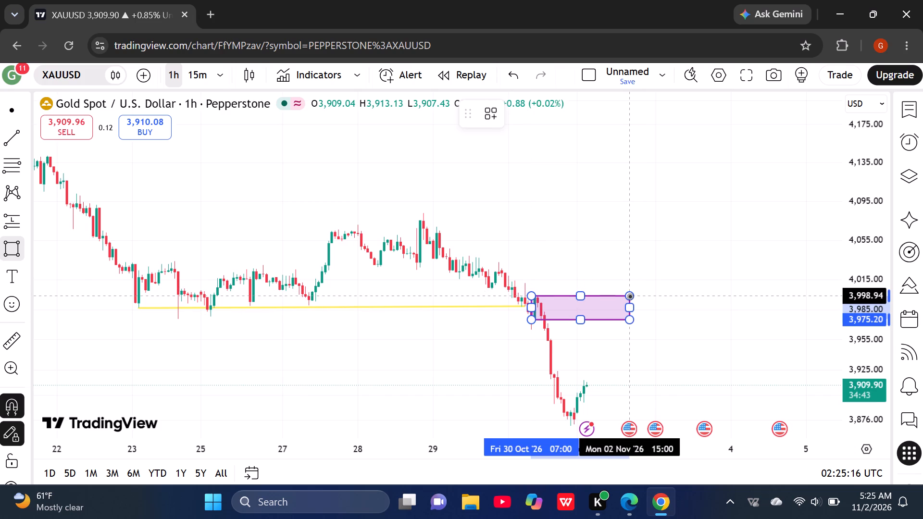
click(630, 295)
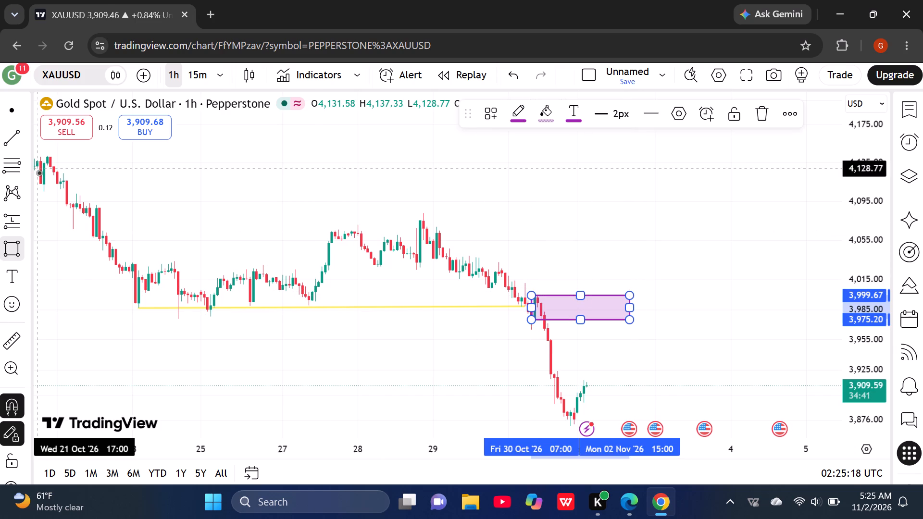
click(8, 111)
click(232, 209)
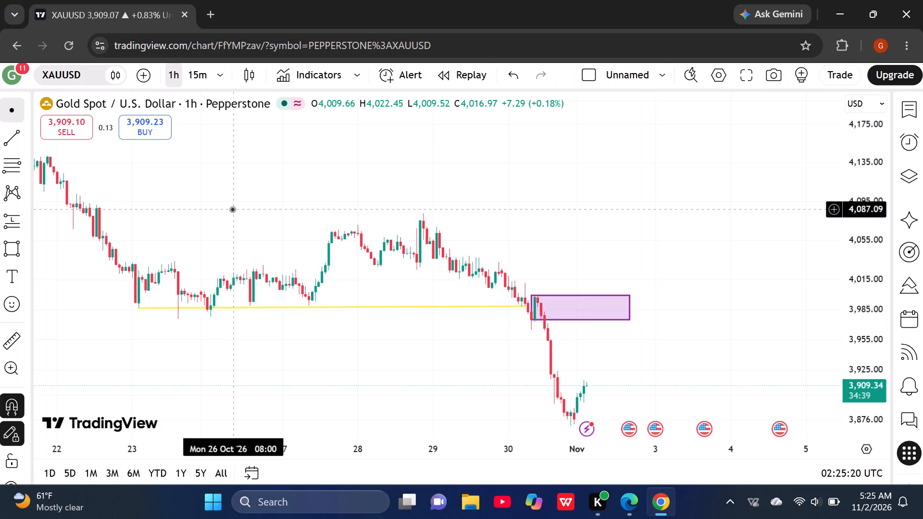
Examine the hourly price action before and after the trend line and the rectangle zone.
scroll(232, 209, right, 5)
scroll(232, 209, left, 2)
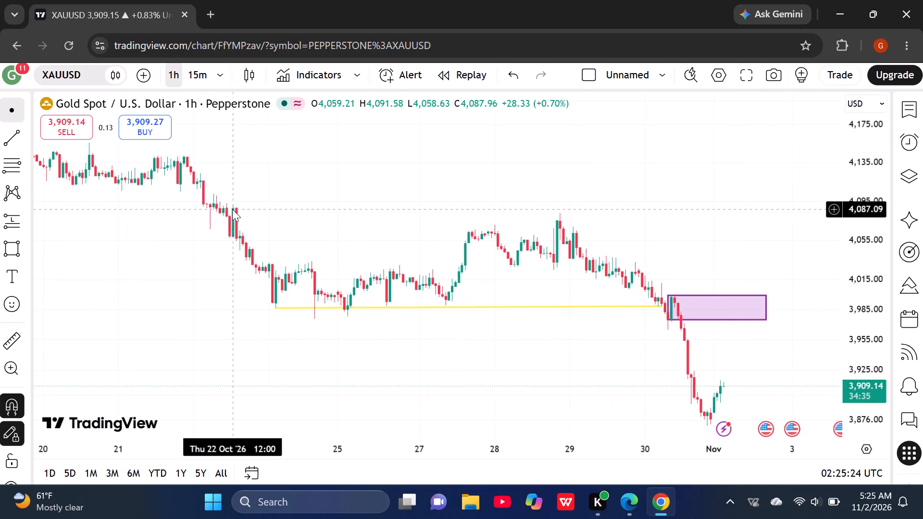
scroll(232, 209, left, 2)
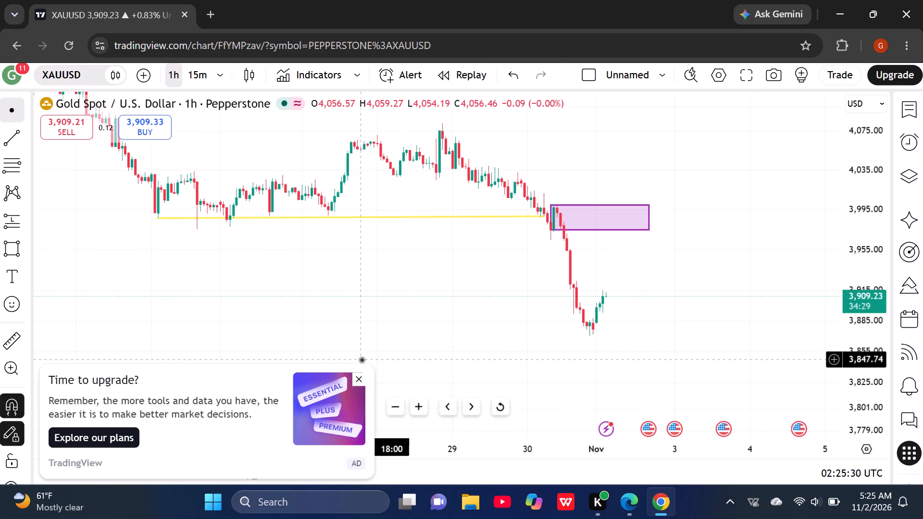
Dismiss the upgrade advertisement and switch the chart to the 15-minute timeframe.
click(360, 372)
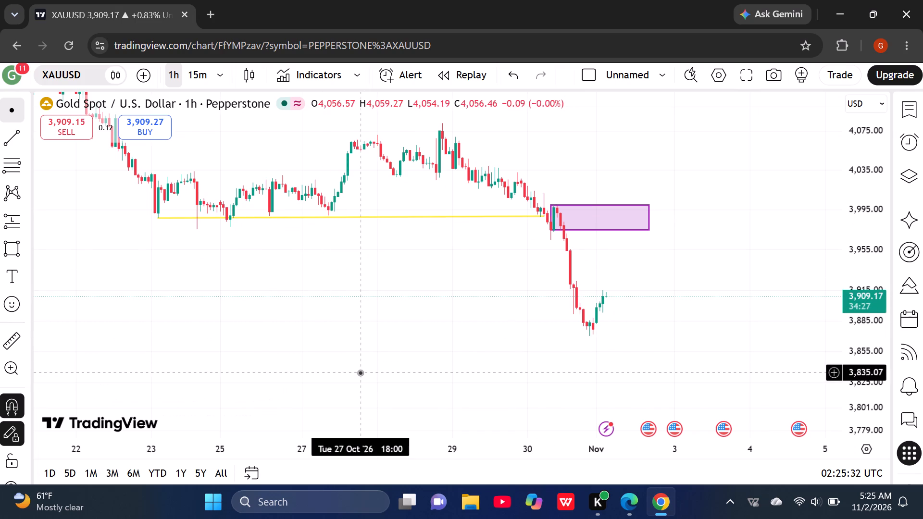
click(202, 85)
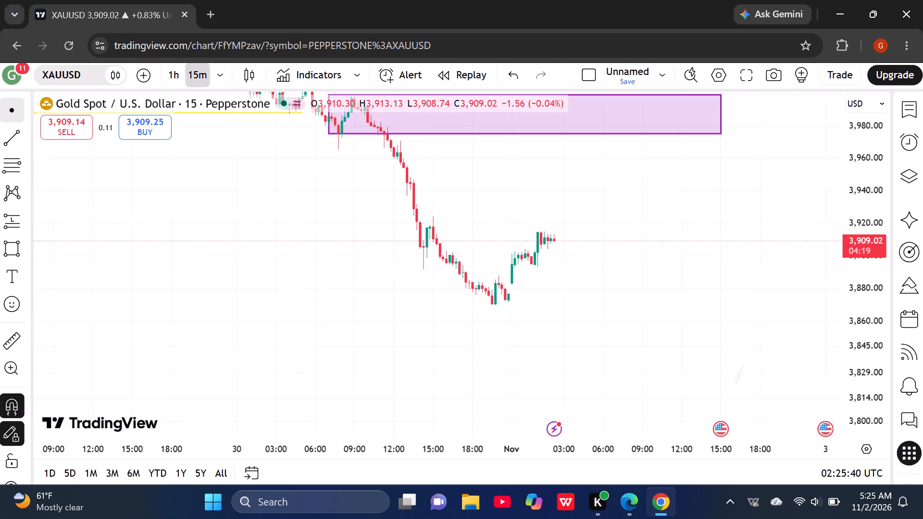
Place a horizontal line at the 30 Oct 15:00 high, 3,923.96, and return to the plain cursor.
click(30, 140)
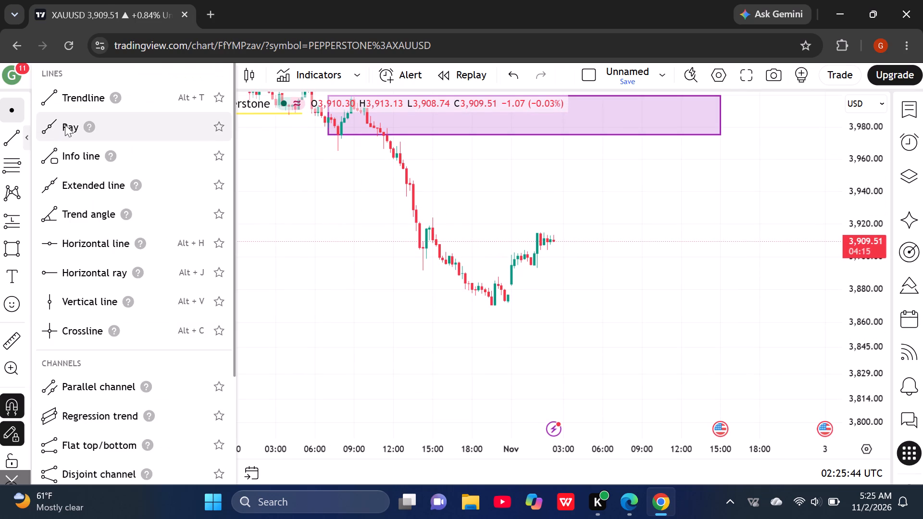
click(75, 237)
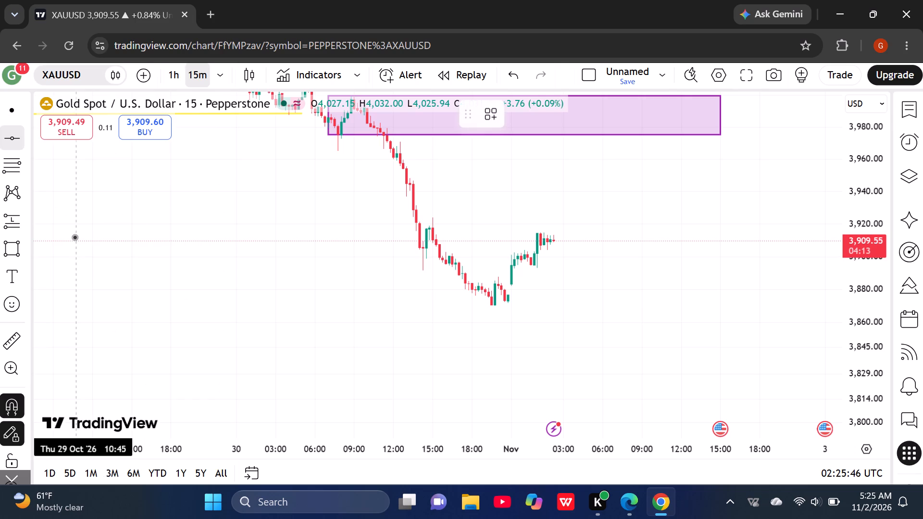
click(432, 216)
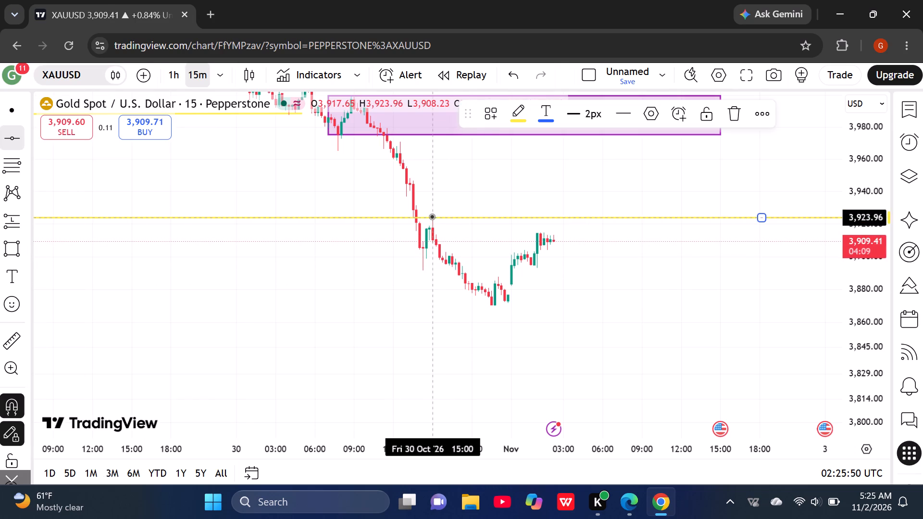
click(19, 107)
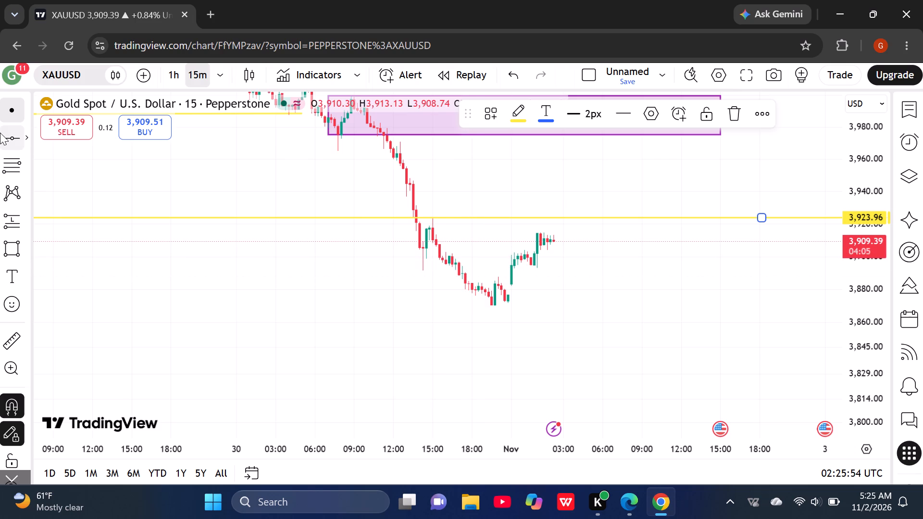
Place a second horizontal line at the 30 Oct 19:30 low, 3,870.41, and return to the plain cursor.
click(11, 140)
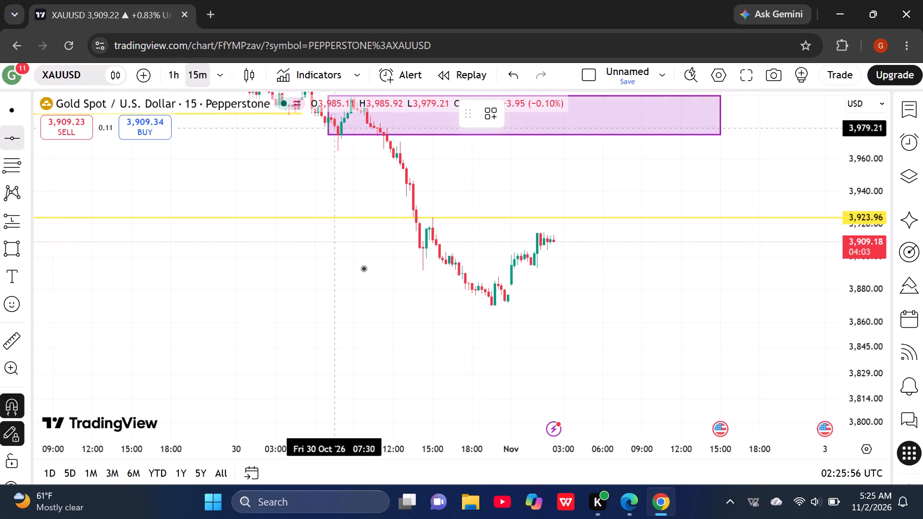
click(492, 311)
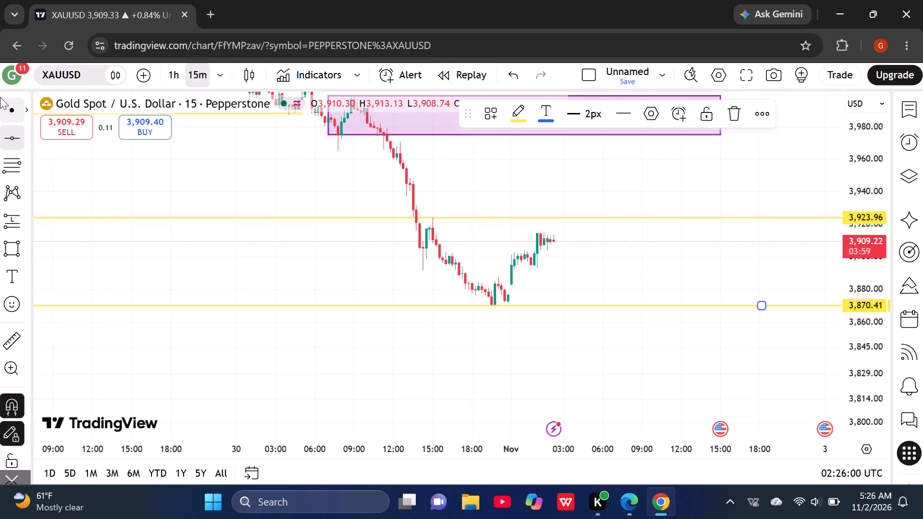
click(10, 99)
click(244, 174)
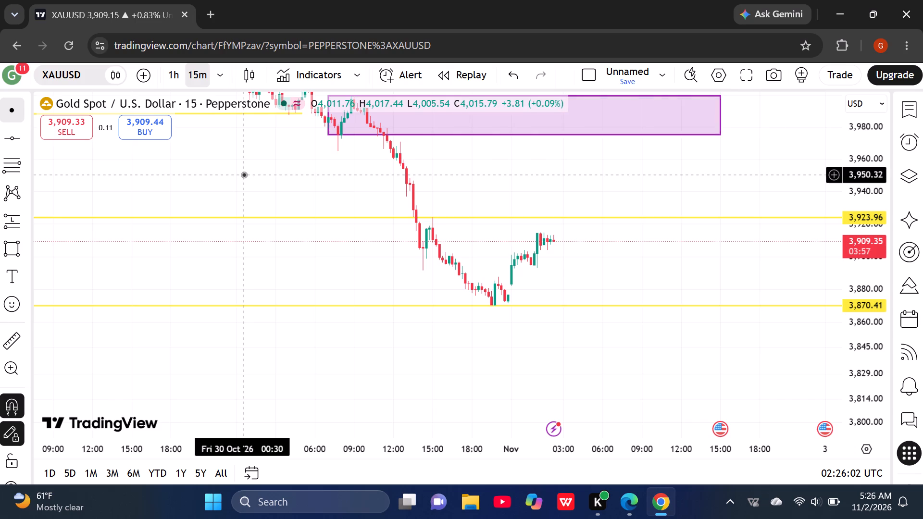
Draw a rising trend line from the 30 Oct 19:45 low at 3,870.10 to 2 Nov 03:45 at 3,911.32.
scroll(244, 174, left, 1)
scroll(244, 174, up, 2)
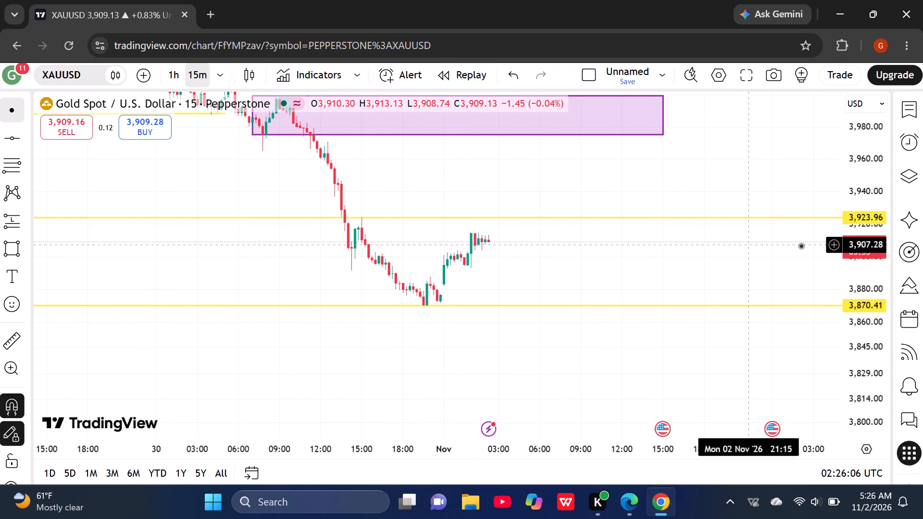
scroll(847, 249, down, 2)
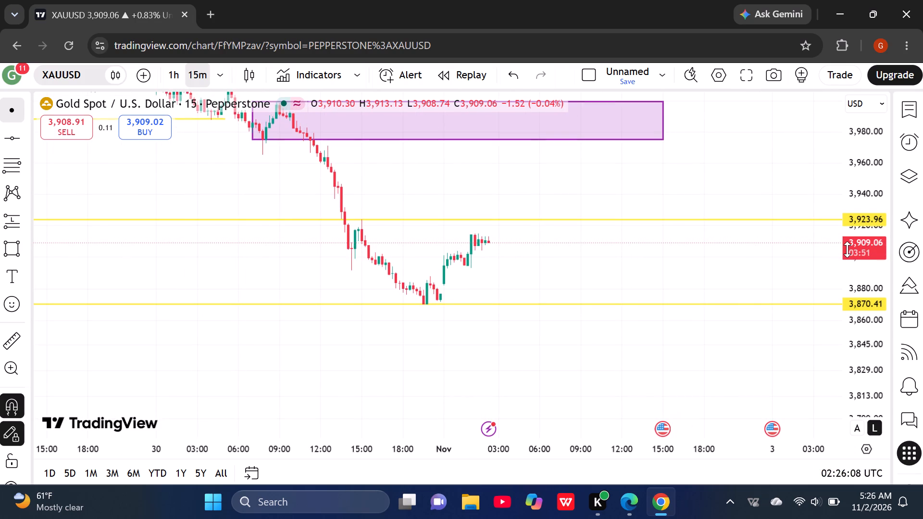
scroll(847, 249, down, 1)
scroll(847, 249, up, 5)
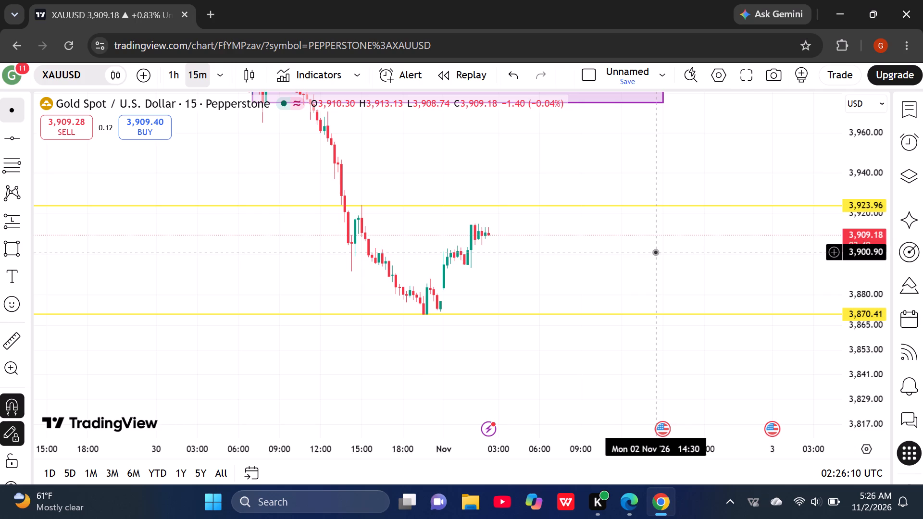
click(24, 129)
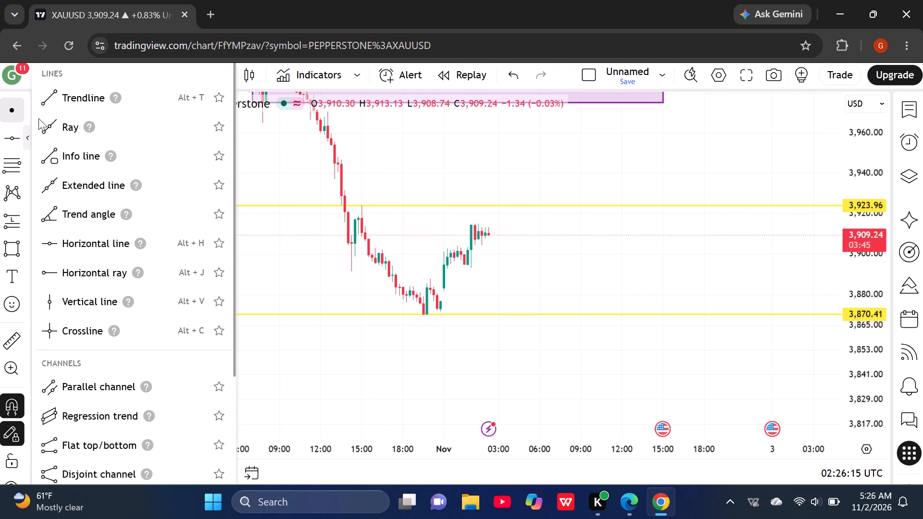
click(51, 95)
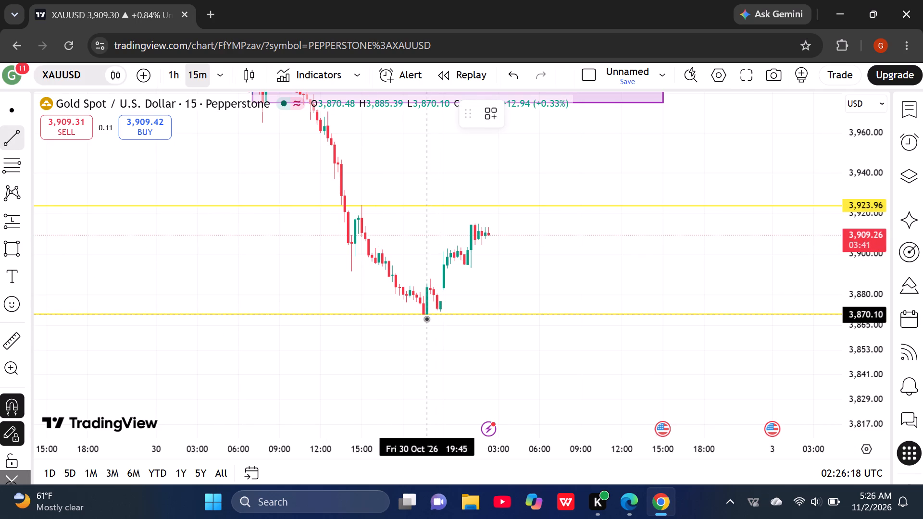
click(426, 319)
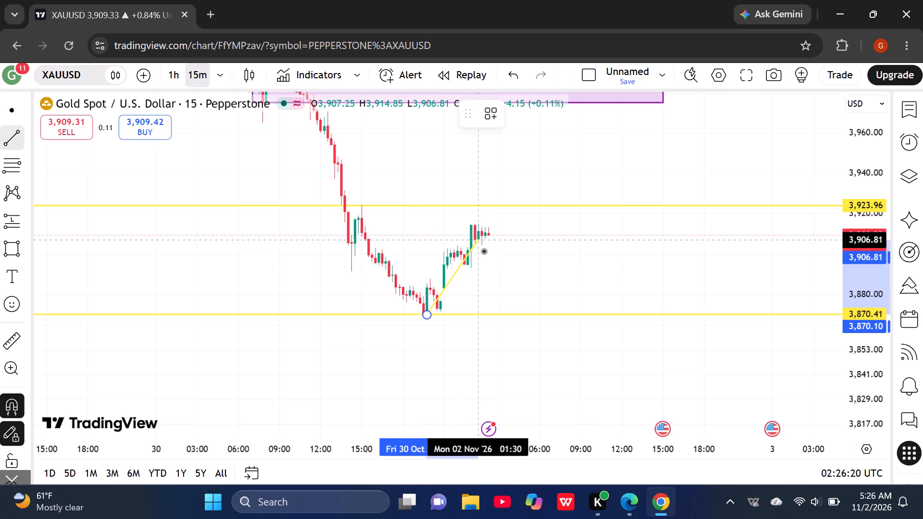
click(510, 231)
Draw a short trend line from the rising line's upper end to 2 Nov 06:00 at 3,912.04.
click(510, 231)
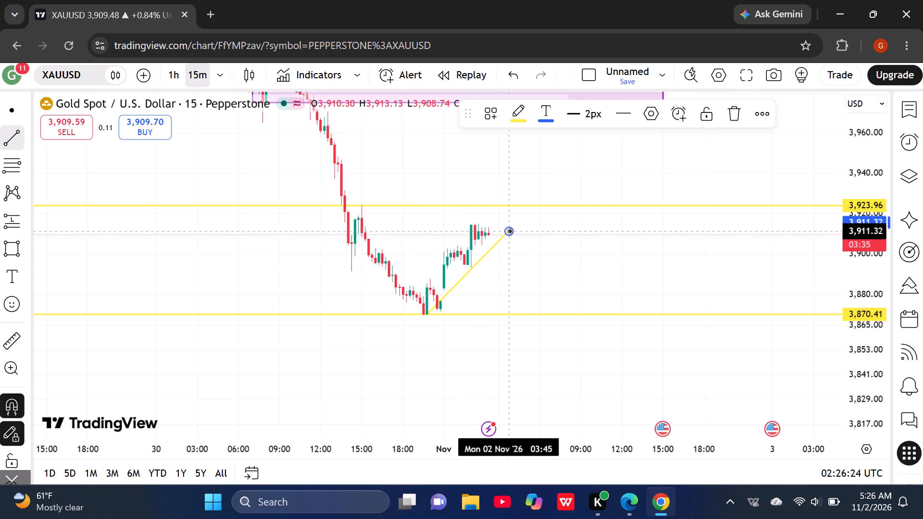
click(539, 230)
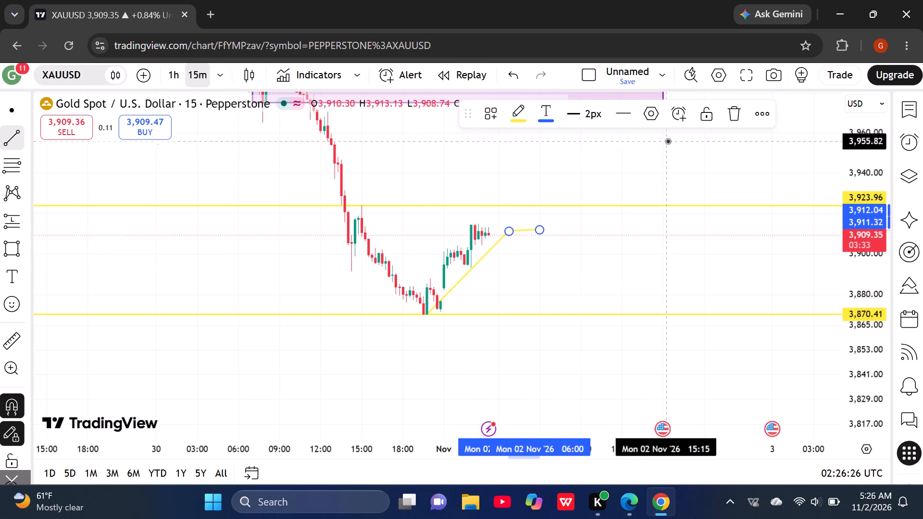
Delete the short trend line extending from the rising line's upper end and return to the plain cursor.
click(722, 124)
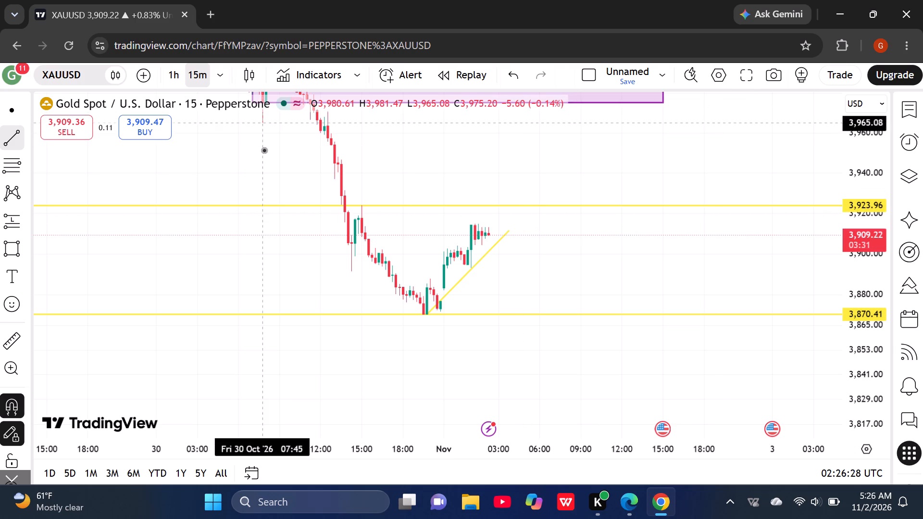
click(7, 113)
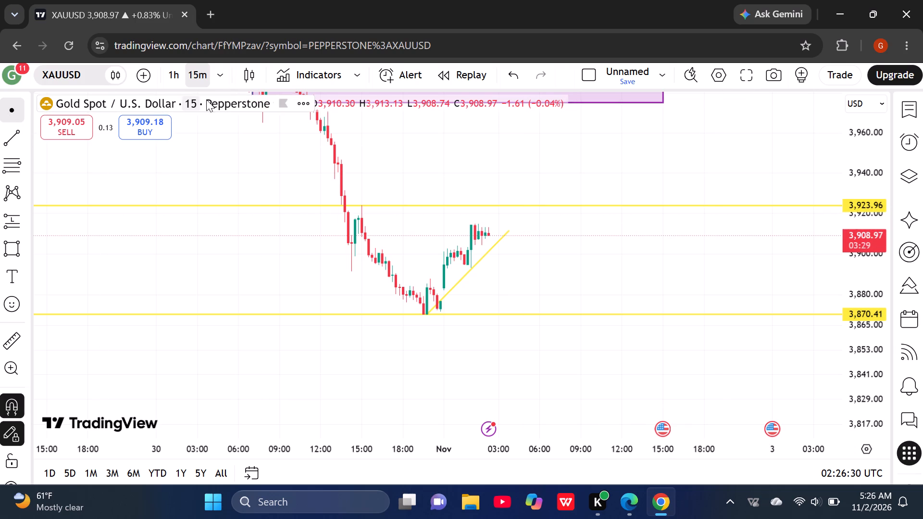
Switch the XAUUSD chart to the 5-minute interval.
click(225, 84)
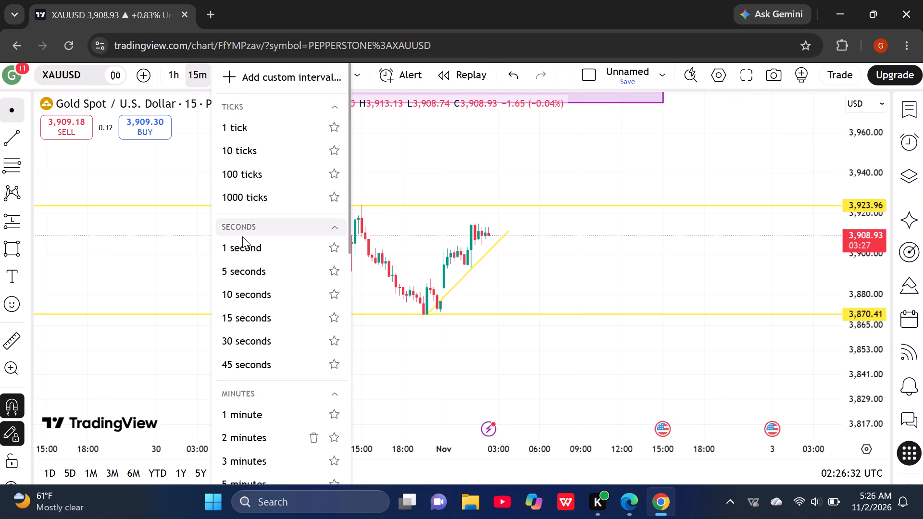
scroll(242, 236, down, 2)
click(238, 274)
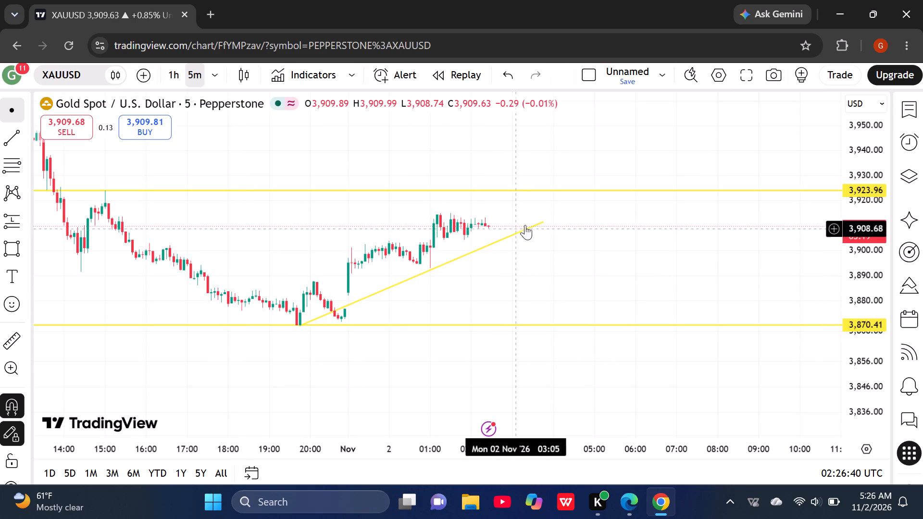
Delete the rising trend line that starts at the 30 Oct 19:45 low.
click(546, 222)
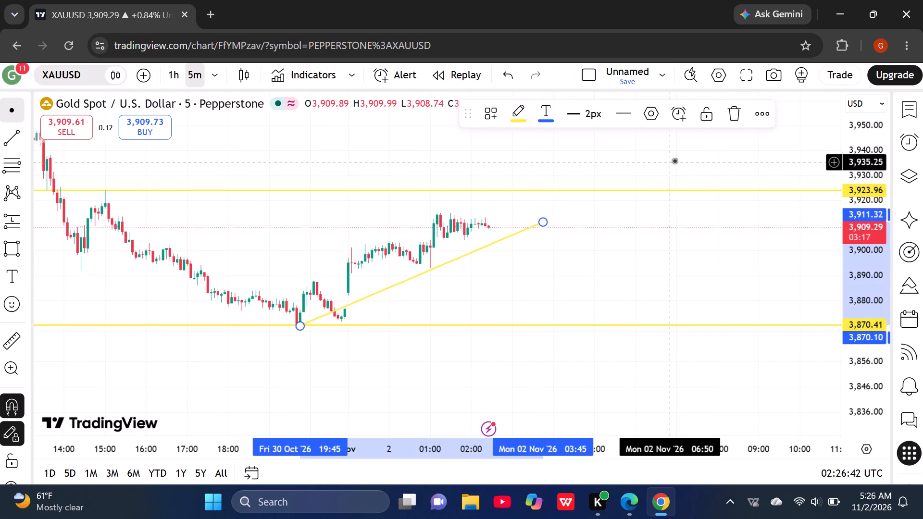
click(733, 111)
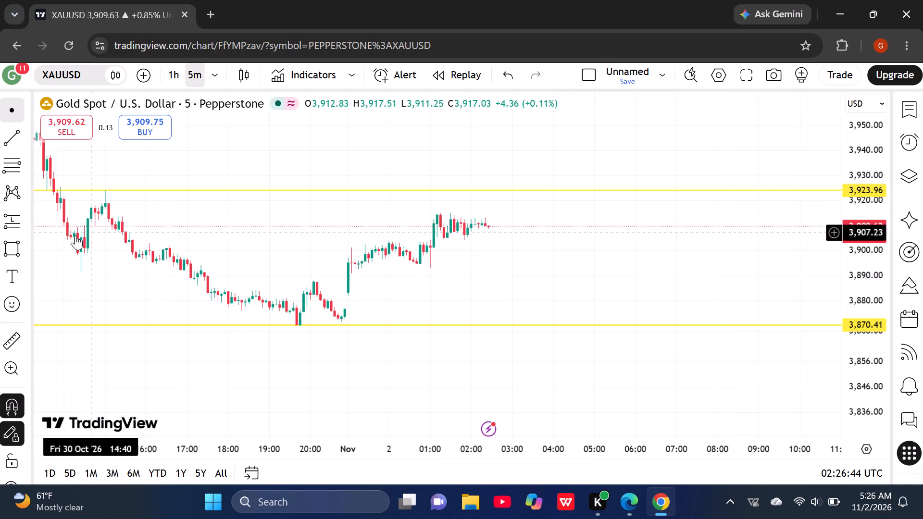
Draw a rising parallel channel, upper edge from 30 Oct 18:20 at 3,876.13 to 2 Nov 02:55 at 3,929.69, lower edge starting at 3,857.60.
click(26, 249)
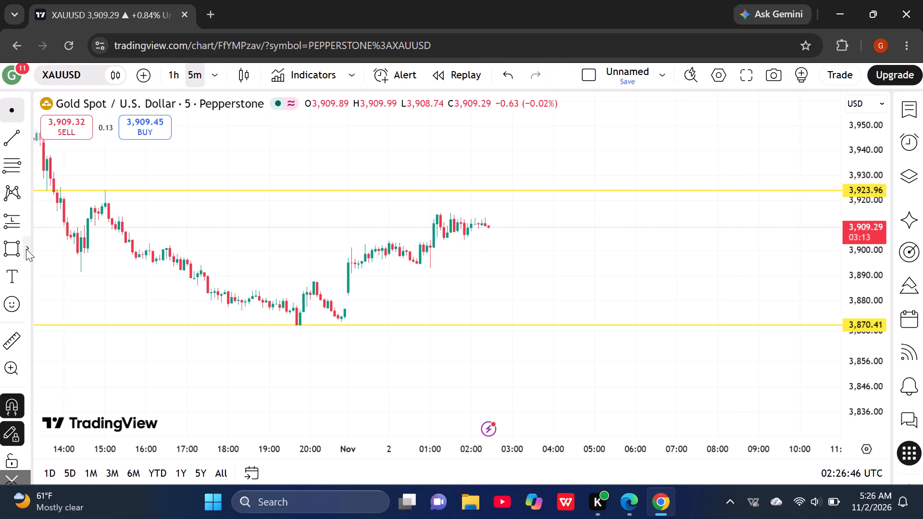
click(27, 160)
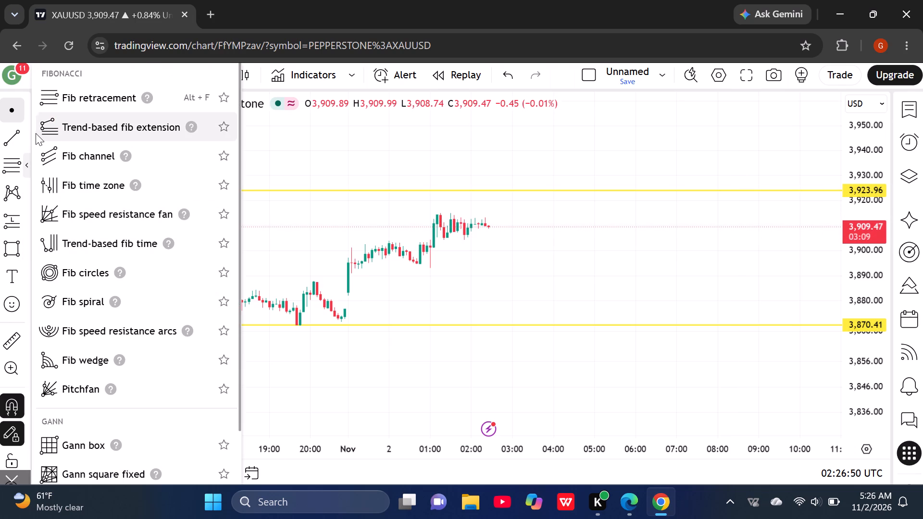
click(27, 131)
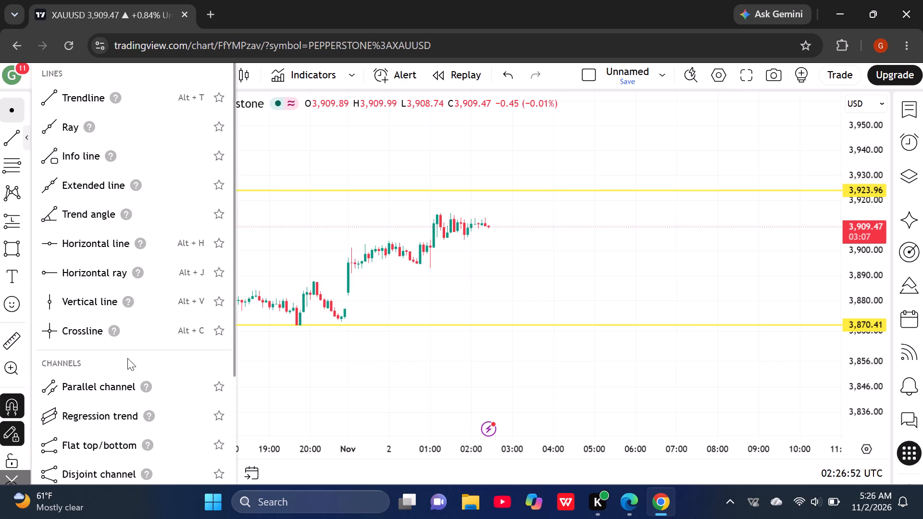
click(115, 375)
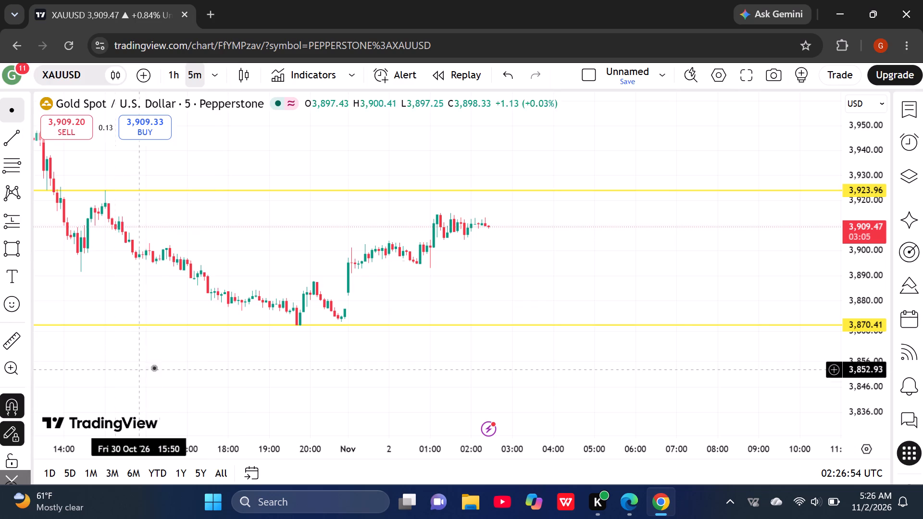
click(242, 315)
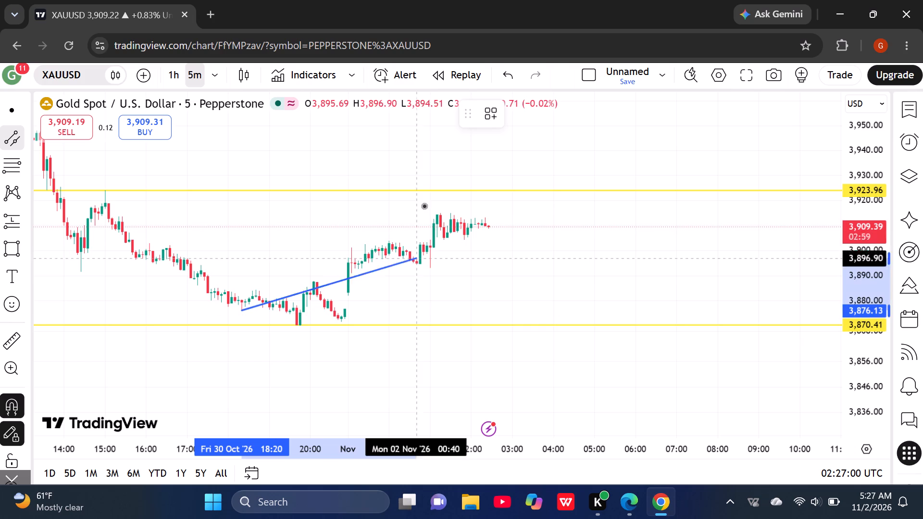
click(508, 176)
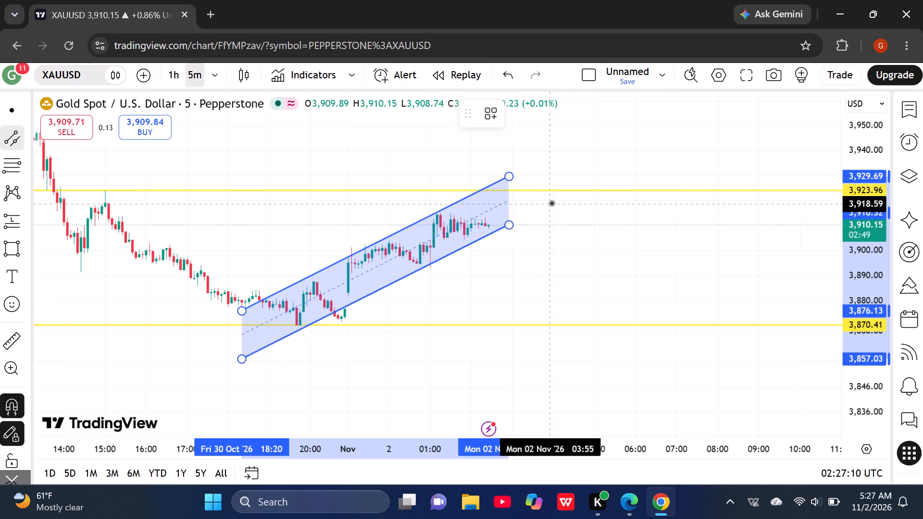
click(551, 203)
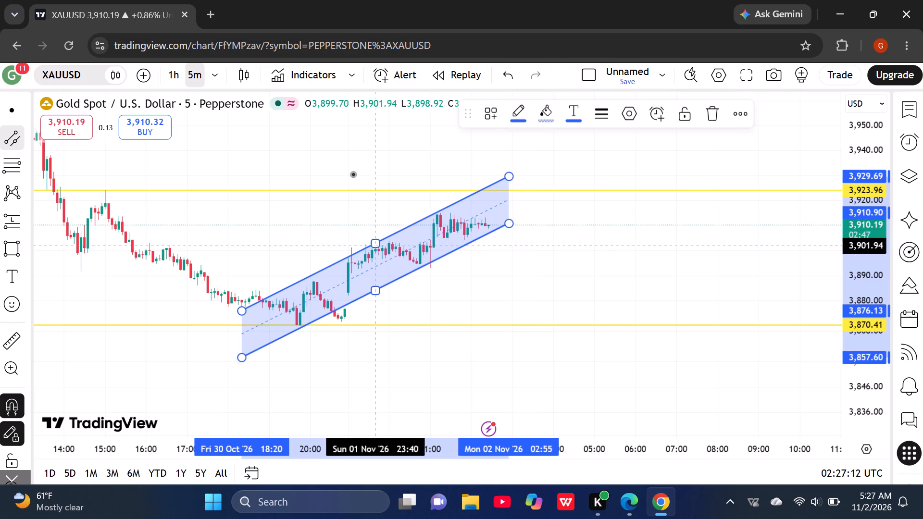
click(13, 102)
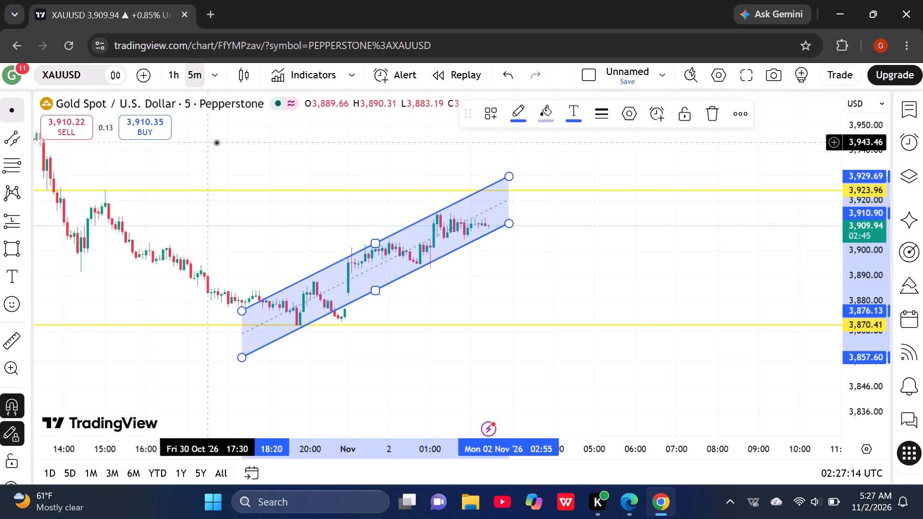
click(250, 155)
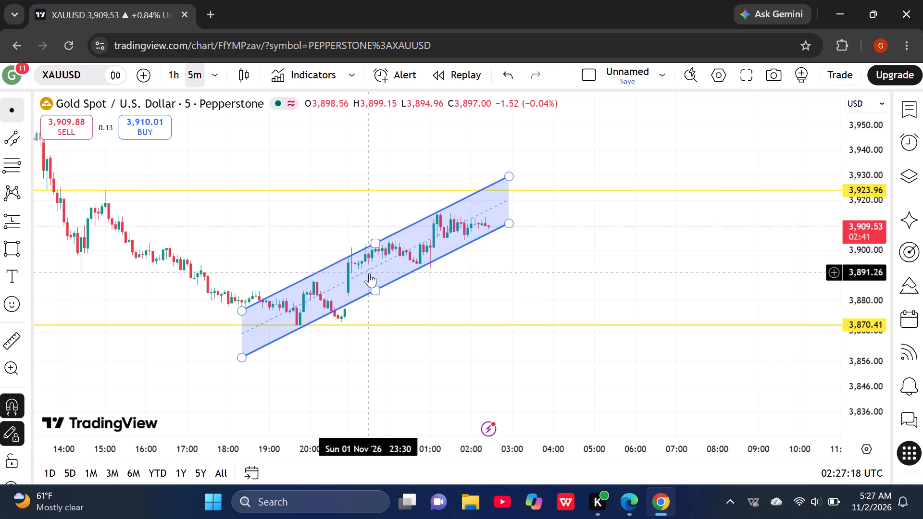
click(597, 213)
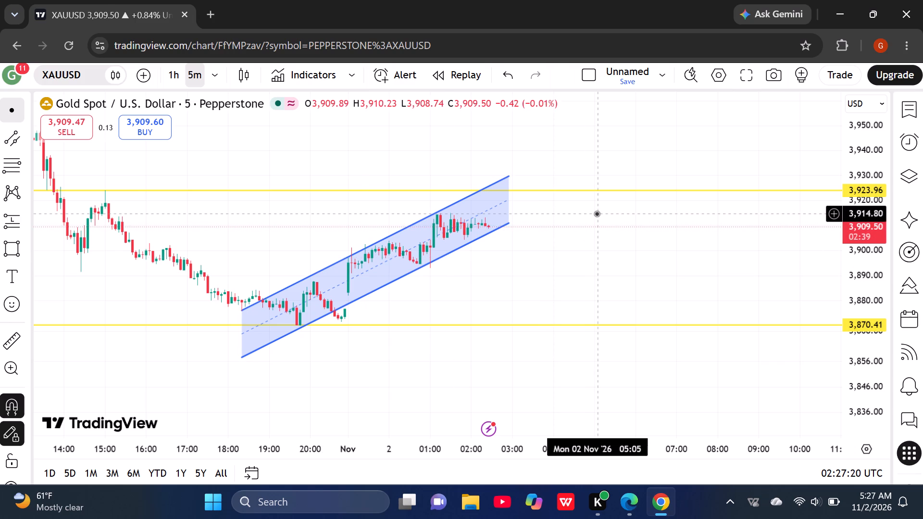
Move the parallel channel about 35 minutes later and about 5 dollars higher, then deselect it.
scroll(627, 213, right, 1)
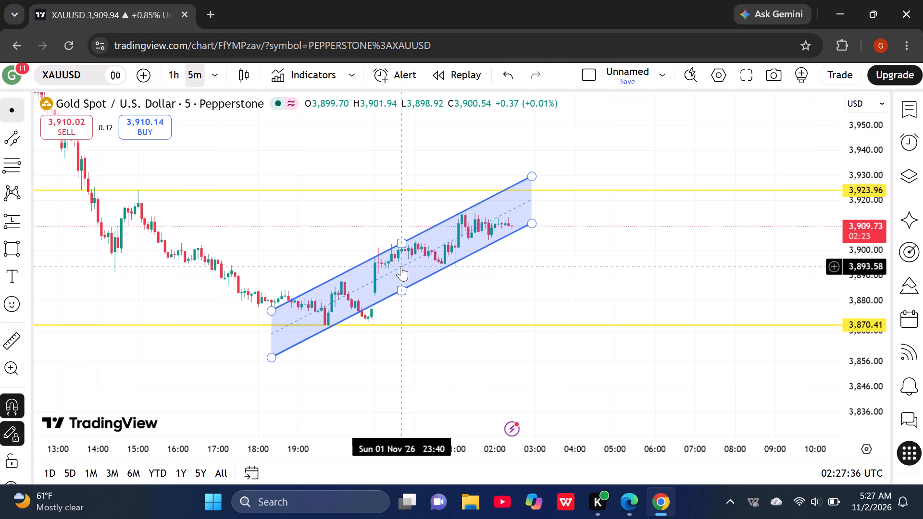
drag(401, 266, 425, 254)
click(342, 173)
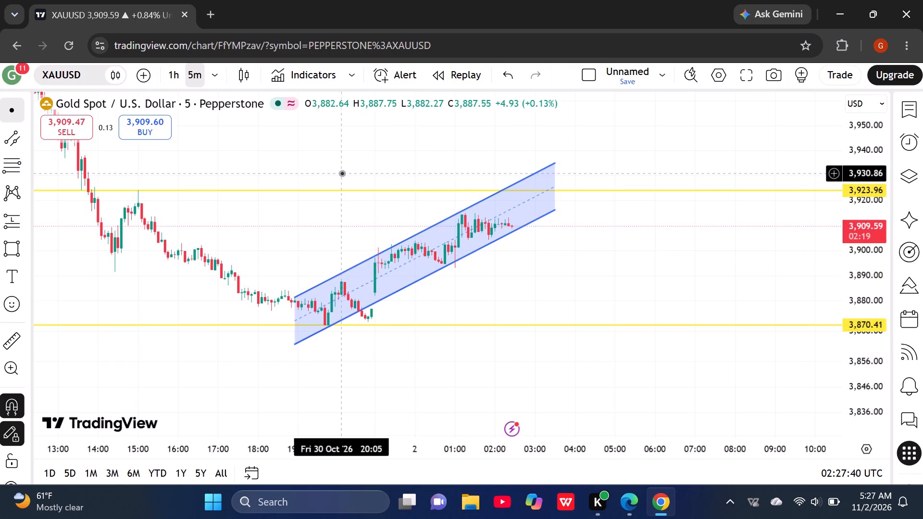
Change the chart symbol to BTCUSD, the Bitcoin spot crypto listing.
click(72, 83)
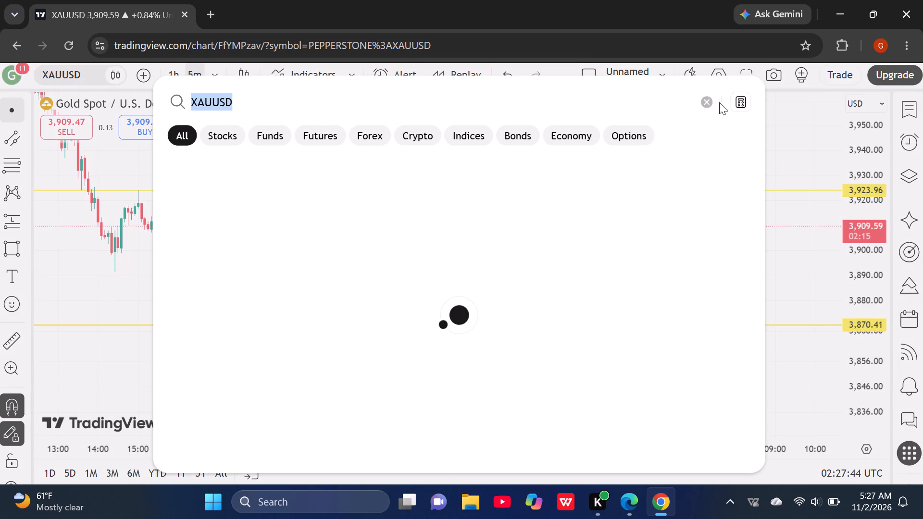
click(701, 103)
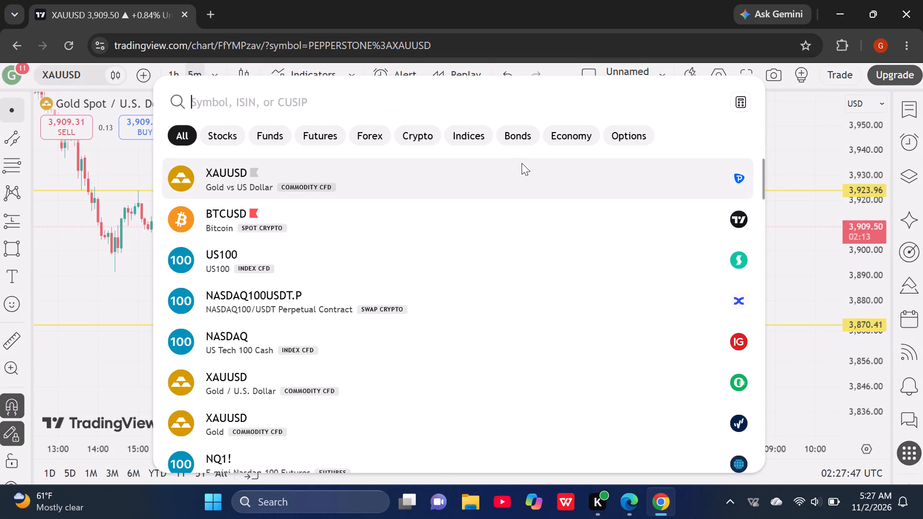
double_click(482, 205)
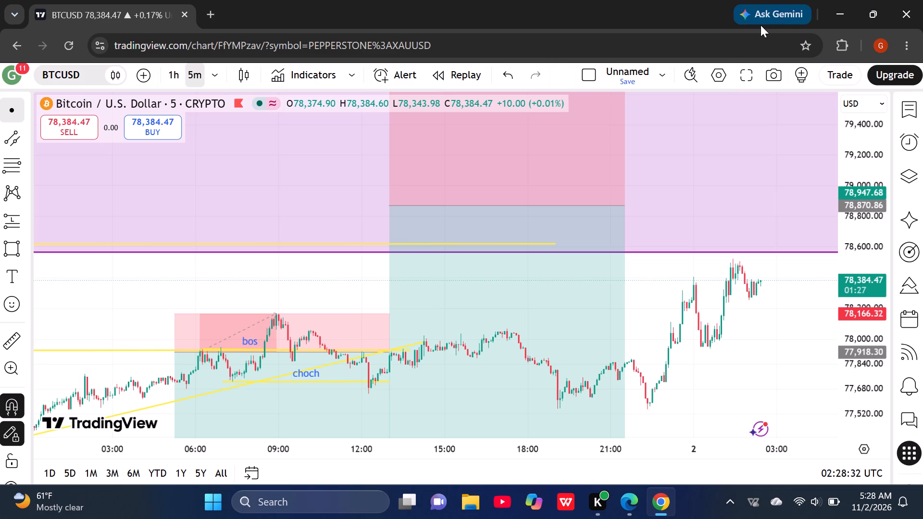
Switch the BTCUSD chart to the 15-minute interval.
click(216, 72)
scroll(251, 270, down, 1)
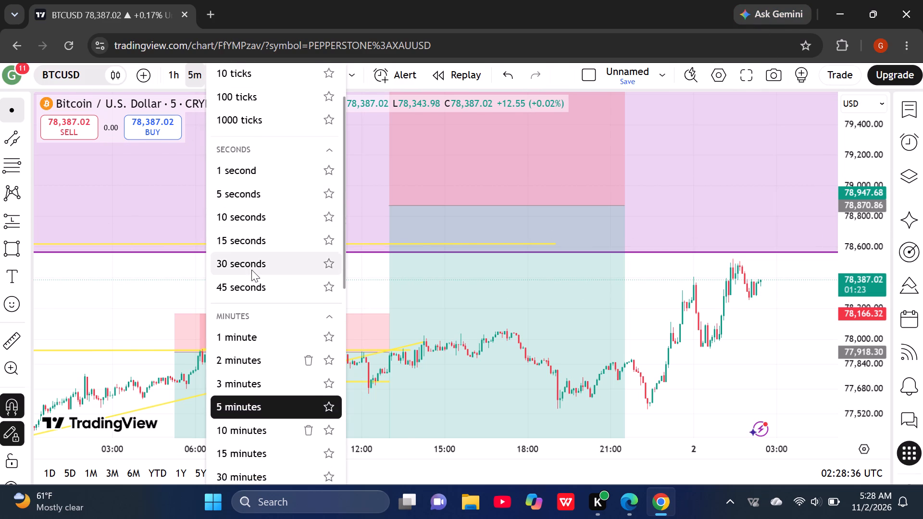
scroll(251, 270, down, 2)
click(238, 325)
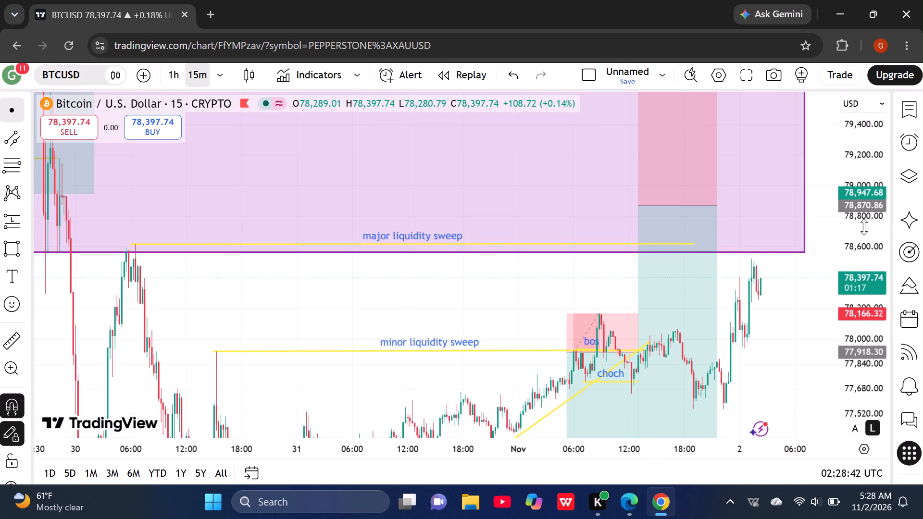
Extend the later end of the "major liquidity sweep" line past the latest 2 Nov candles, keeping it roughly level with its 30 Oct start.
click(862, 175)
scroll(862, 175, down, 1)
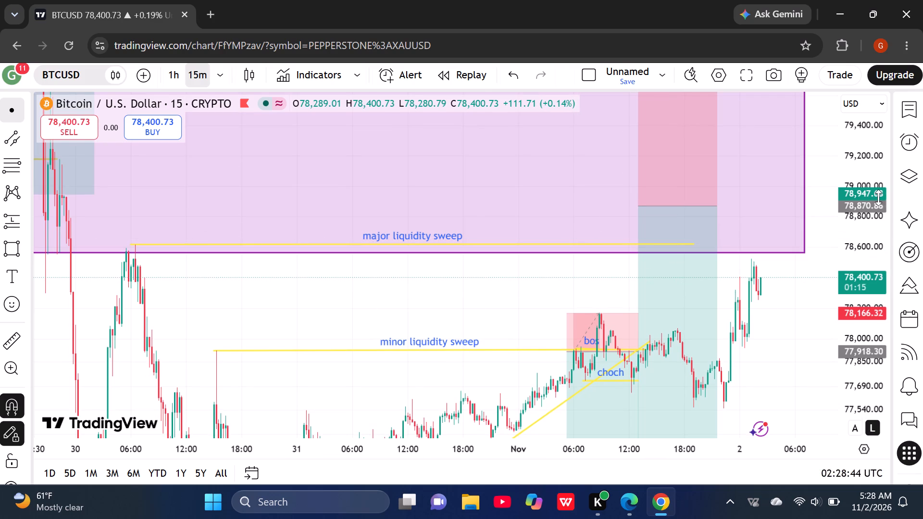
scroll(867, 262, down, 4)
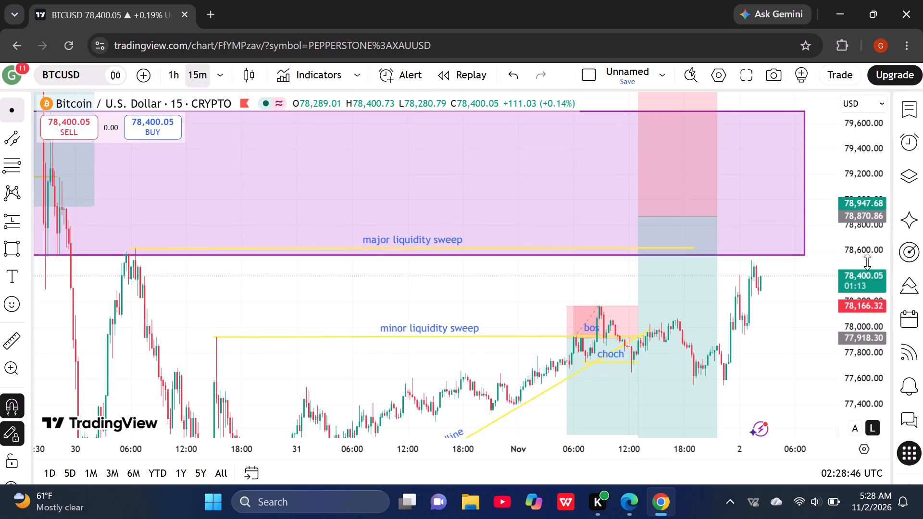
scroll(867, 262, down, 6)
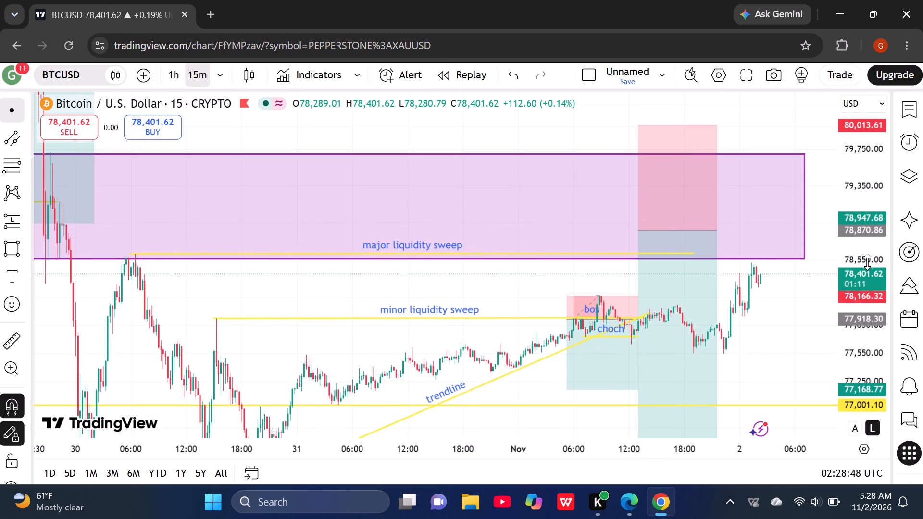
scroll(867, 262, down, 4)
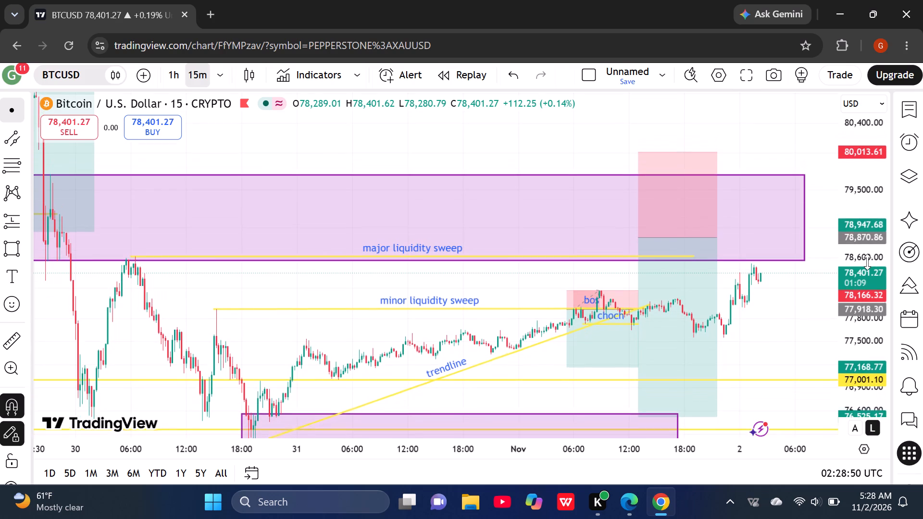
scroll(867, 262, down, 1)
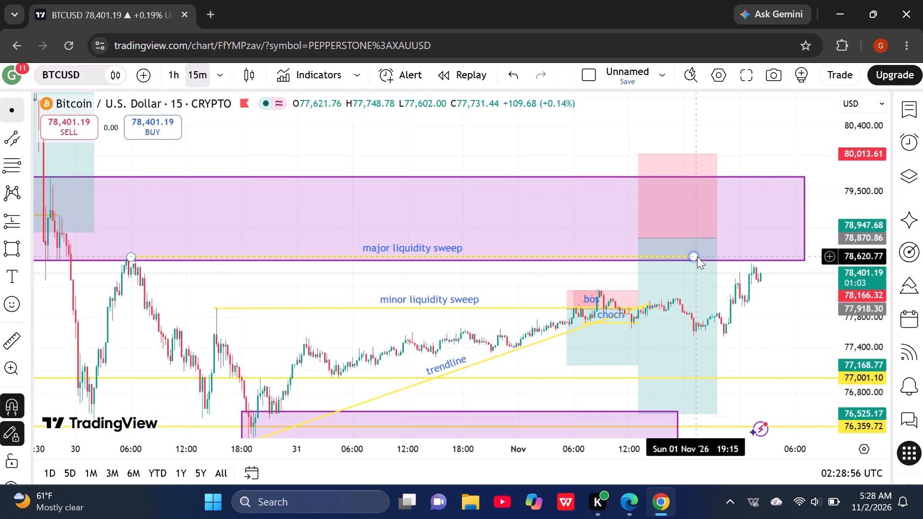
drag(697, 257, 753, 250)
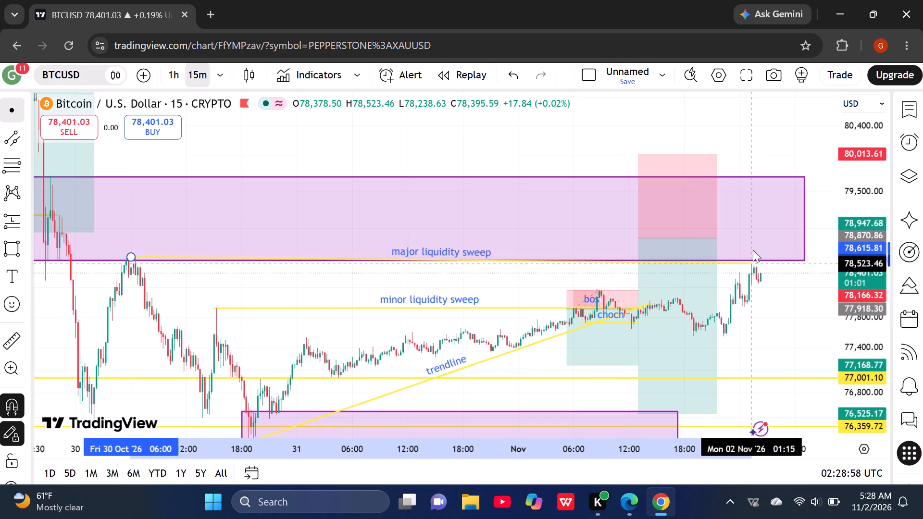
drag(753, 250, 763, 246)
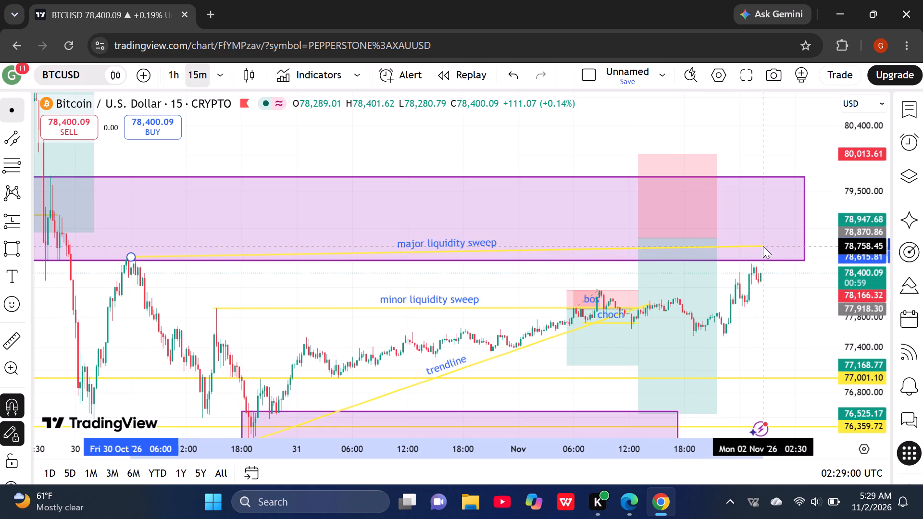
drag(763, 246, 775, 258)
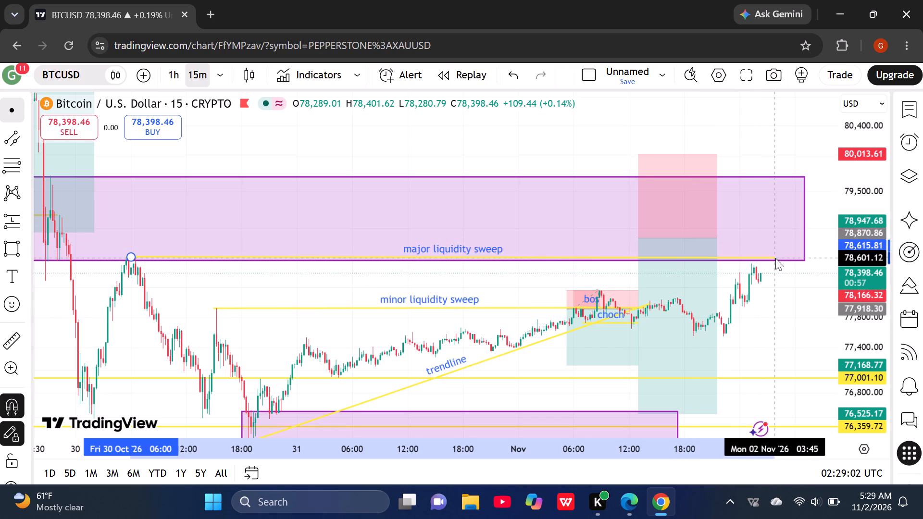
drag(775, 258, 780, 256)
click(797, 277)
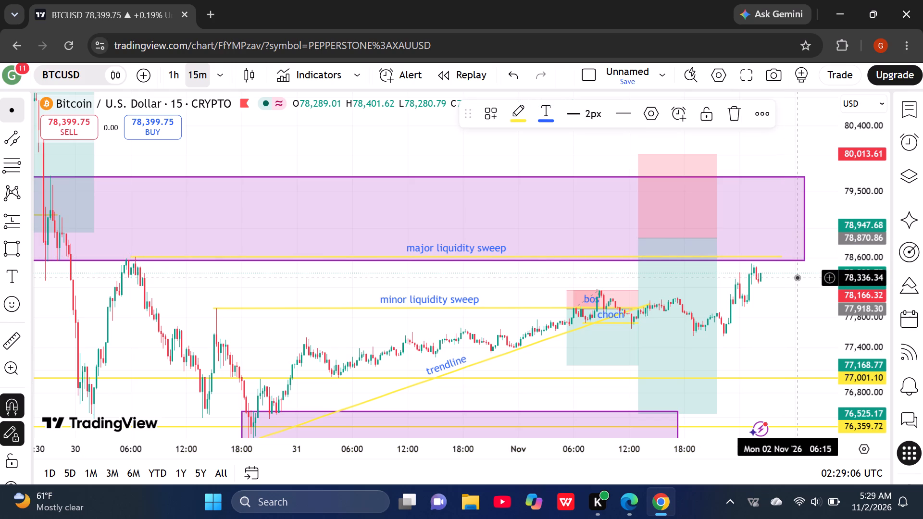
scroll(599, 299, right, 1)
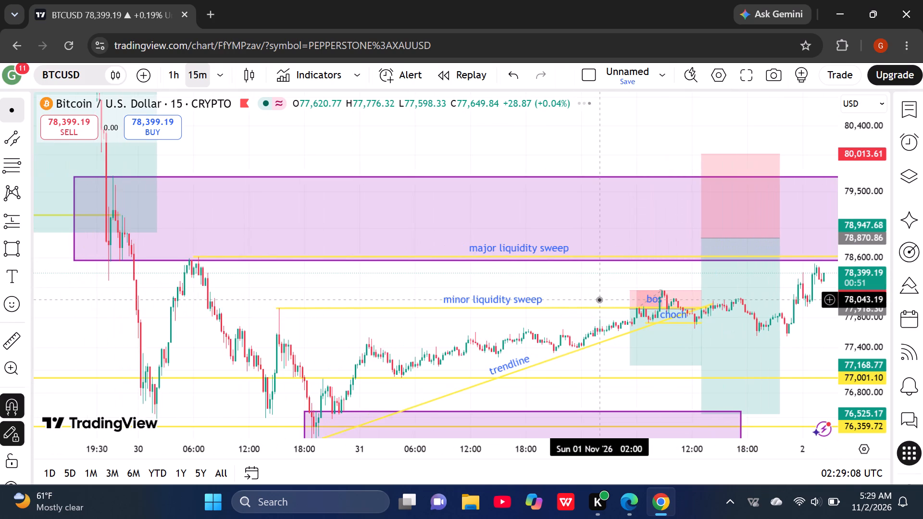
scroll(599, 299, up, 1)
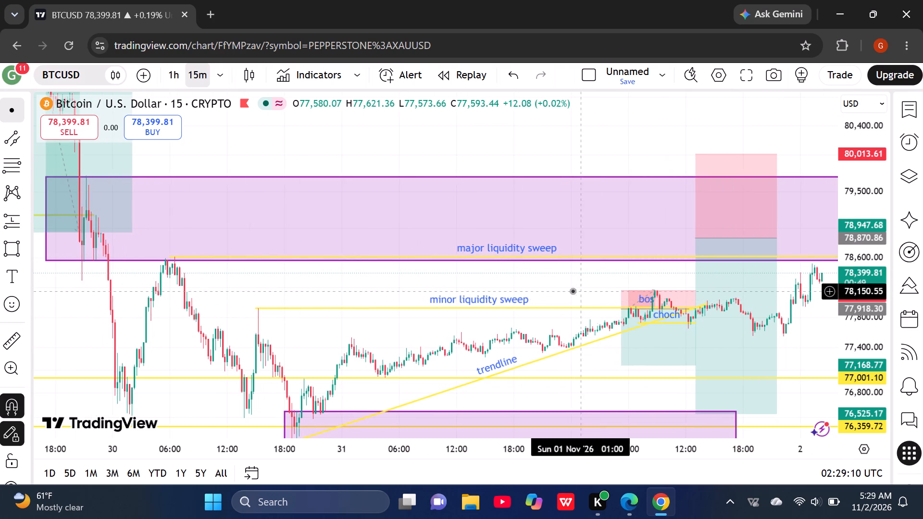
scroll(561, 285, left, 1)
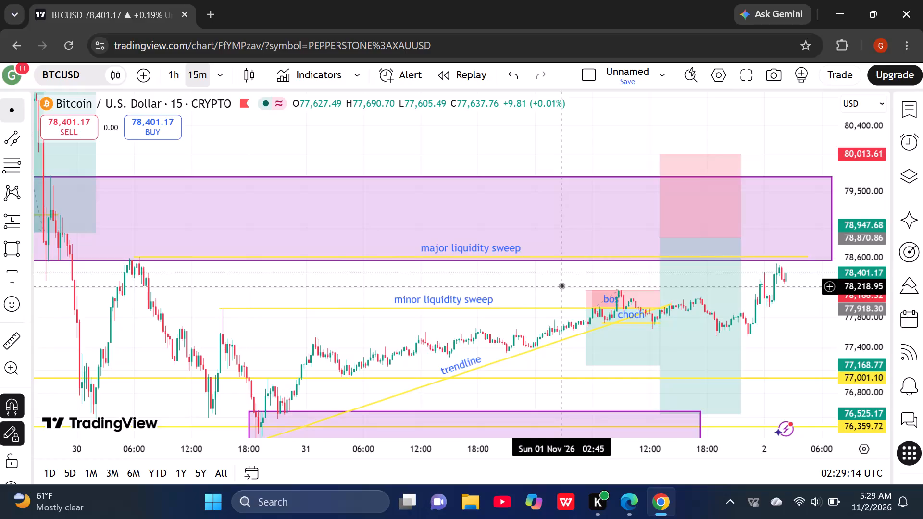
Delete the smaller short position drawing around the "bos" and "choch" labels on 1 Nov.
scroll(561, 285, right, 2)
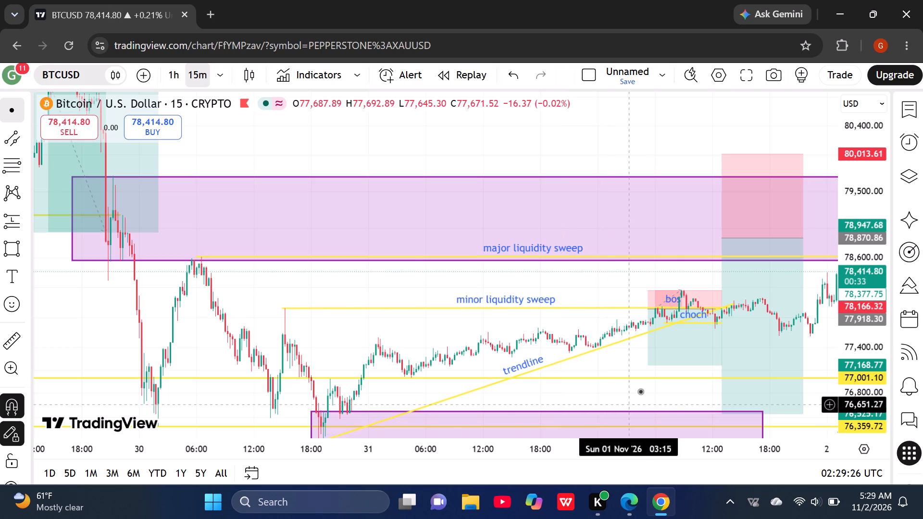
scroll(638, 354, left, 2)
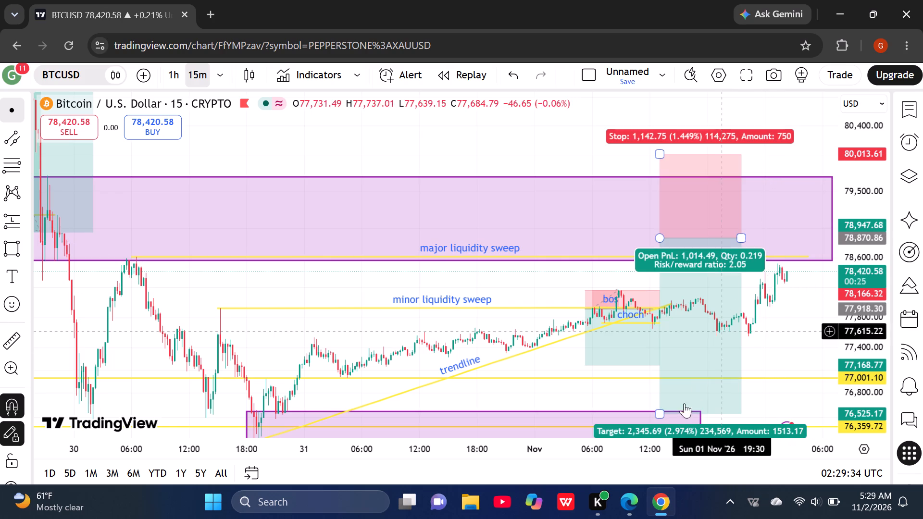
click(628, 347)
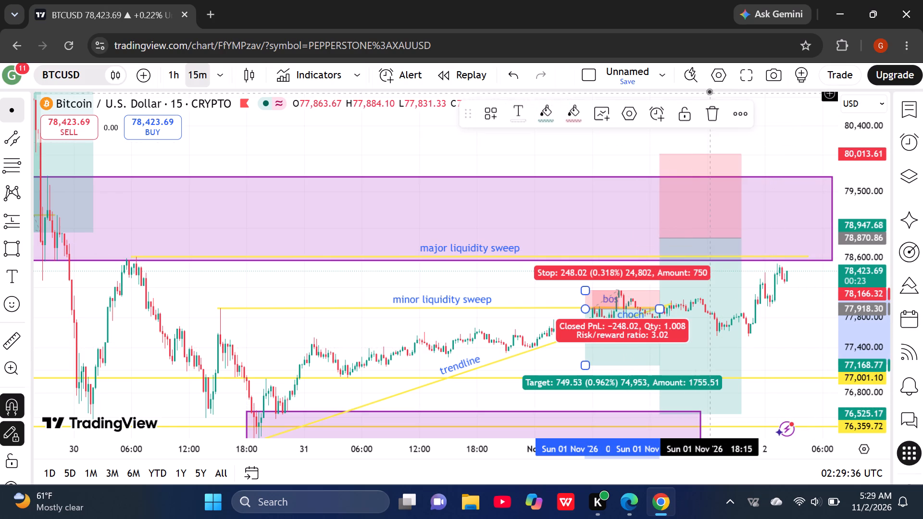
click(713, 108)
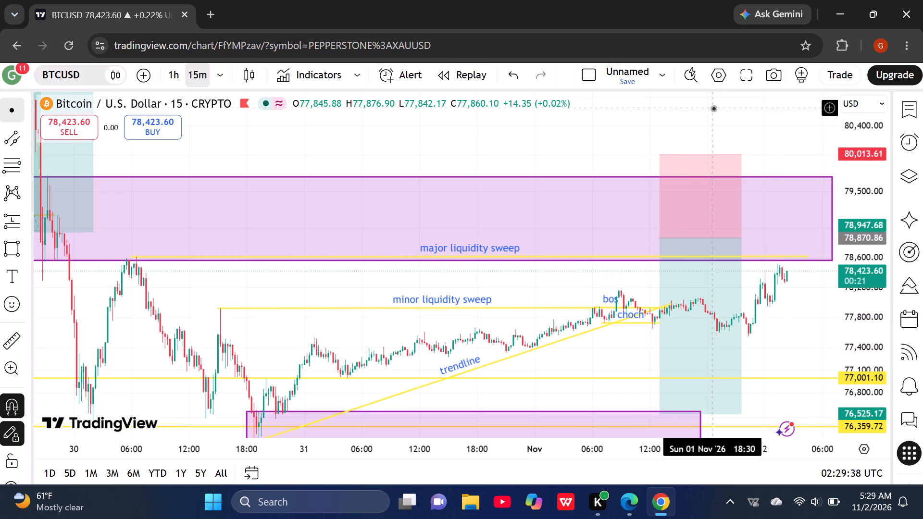
Delete the short "choch" line together with its label, just below the "bos" label on 1 Nov.
click(648, 324)
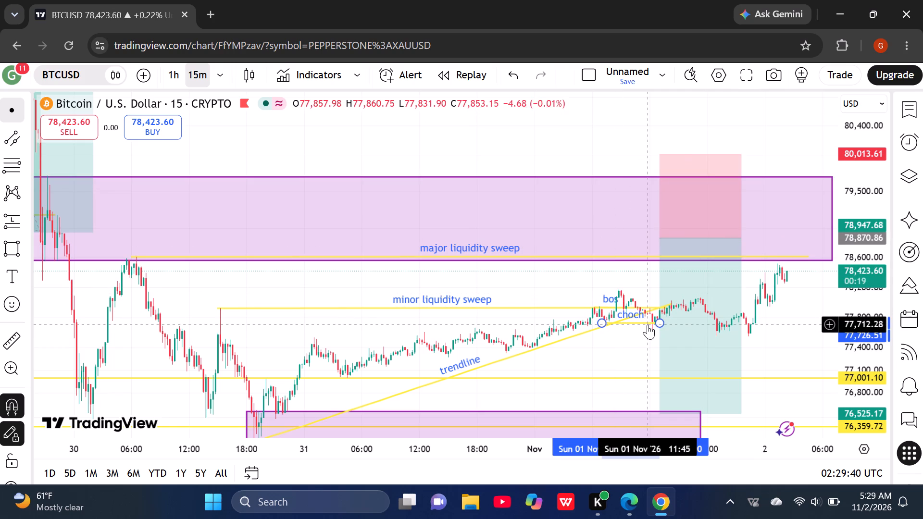
click(735, 120)
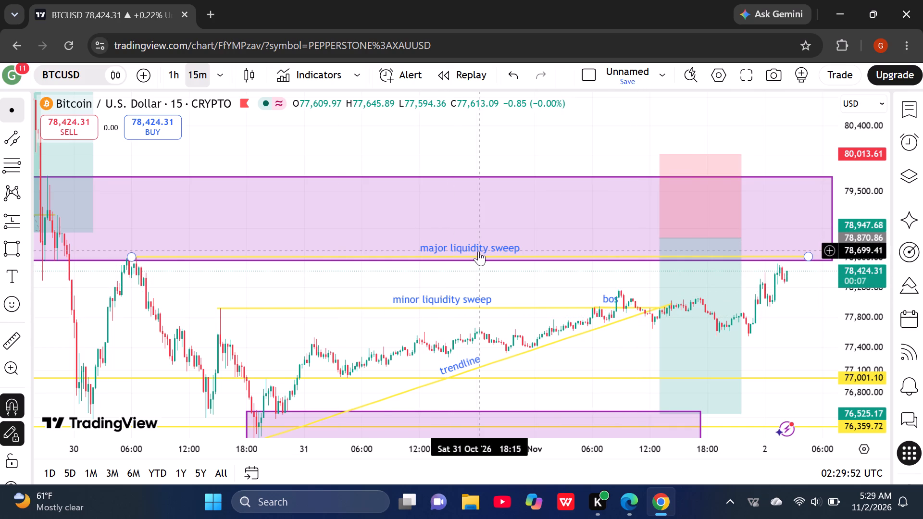
Examine the remaining BTCUSD 15-minute markup, from the 30 Oct drop and lower purple zone to the latest 2 Nov candles.
scroll(478, 251, right, 1)
click(434, 280)
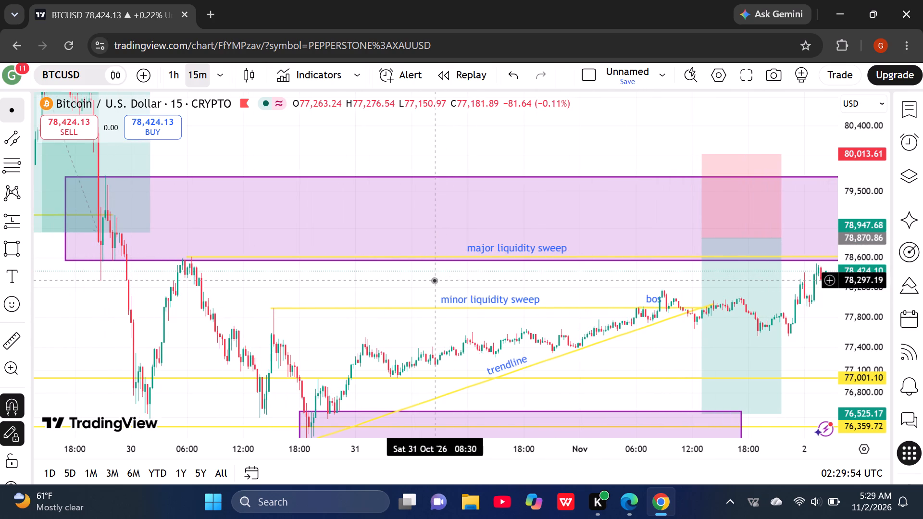
scroll(434, 280, left, 2)
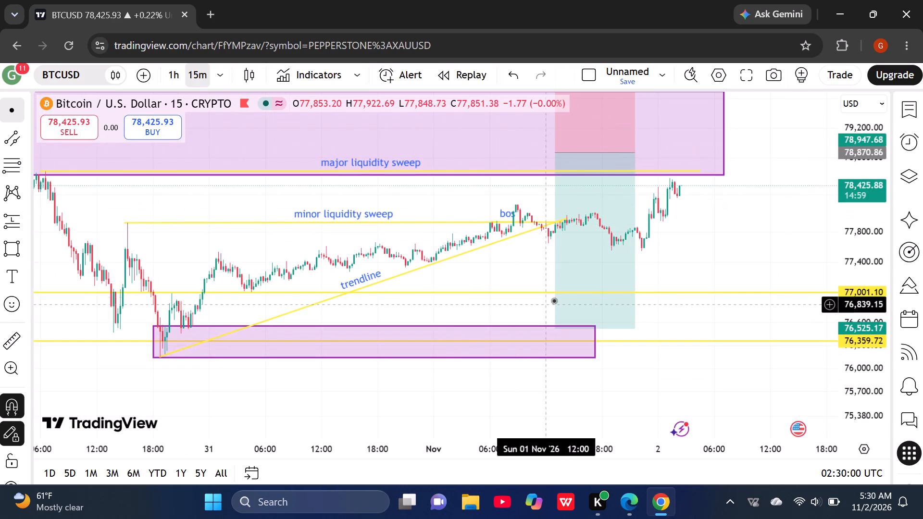
scroll(425, 241, up, 1)
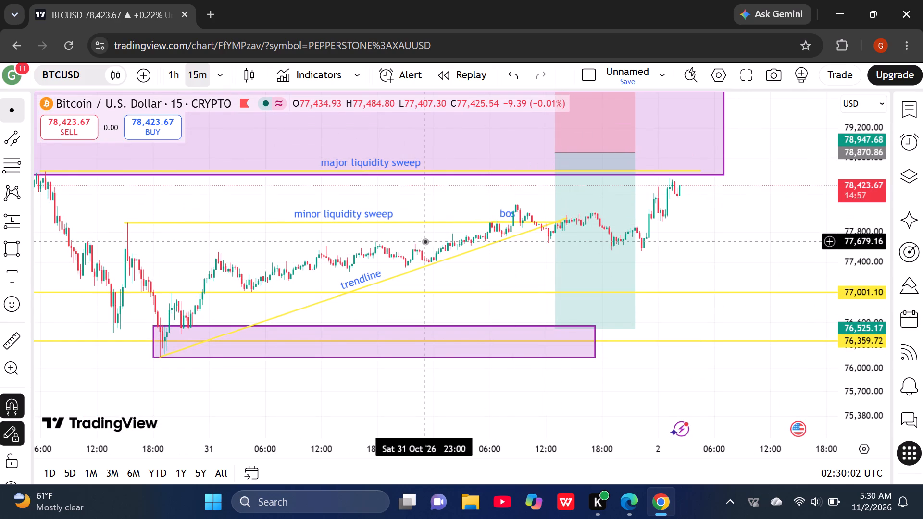
scroll(425, 241, up, 1)
scroll(470, 114, up, 1)
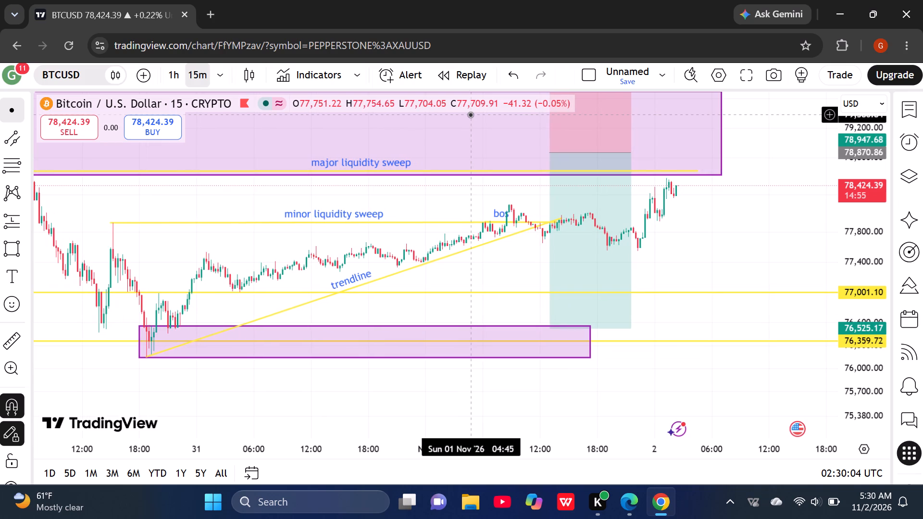
scroll(470, 114, up, 1)
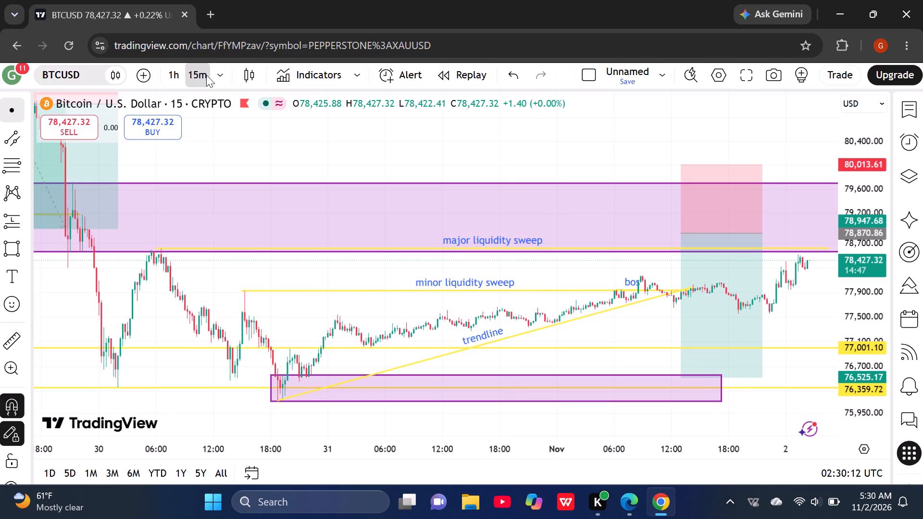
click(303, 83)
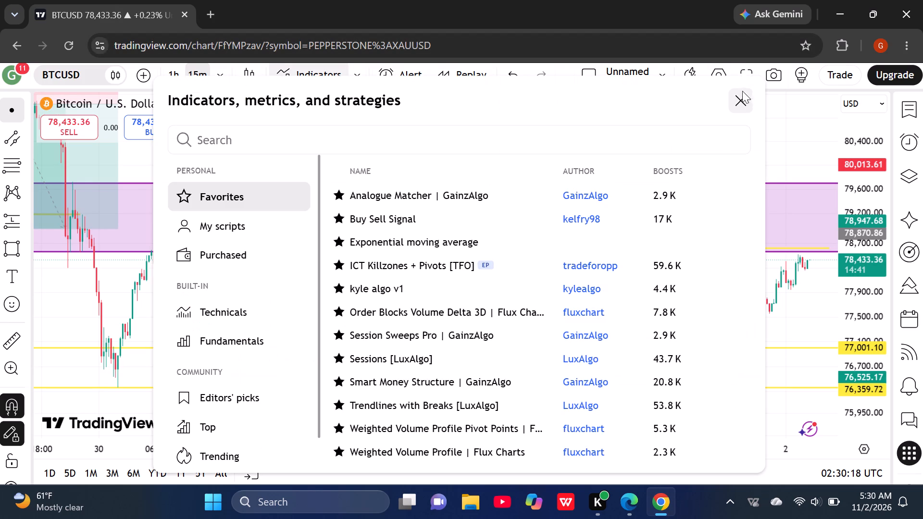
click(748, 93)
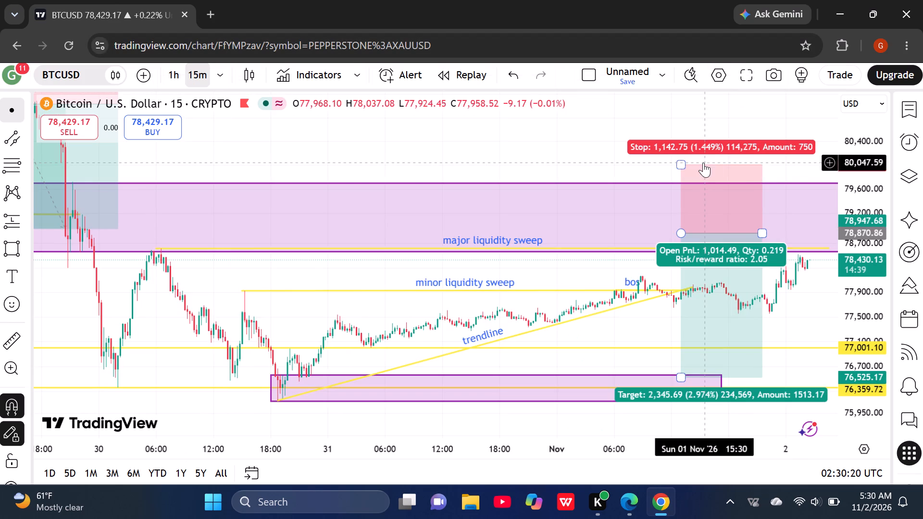